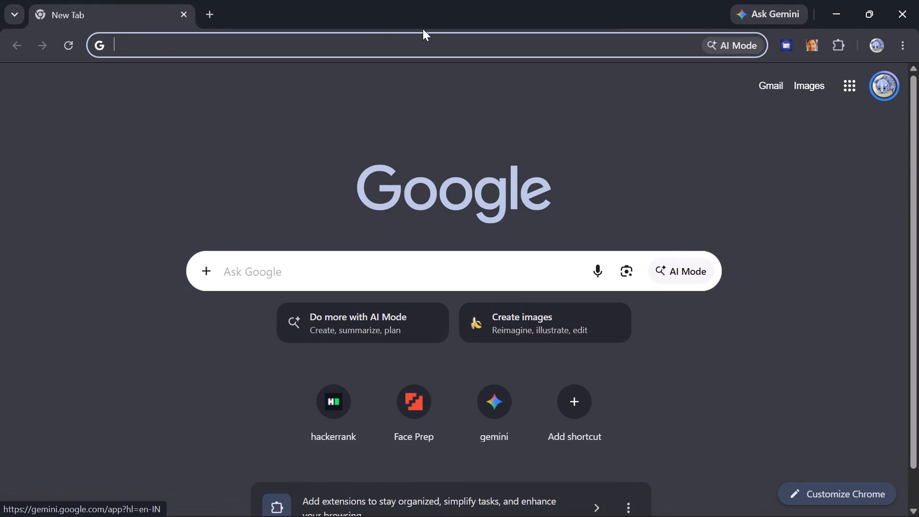
Search the web for "canva" and open the Canva Creators page from the results.
click(357, 48)
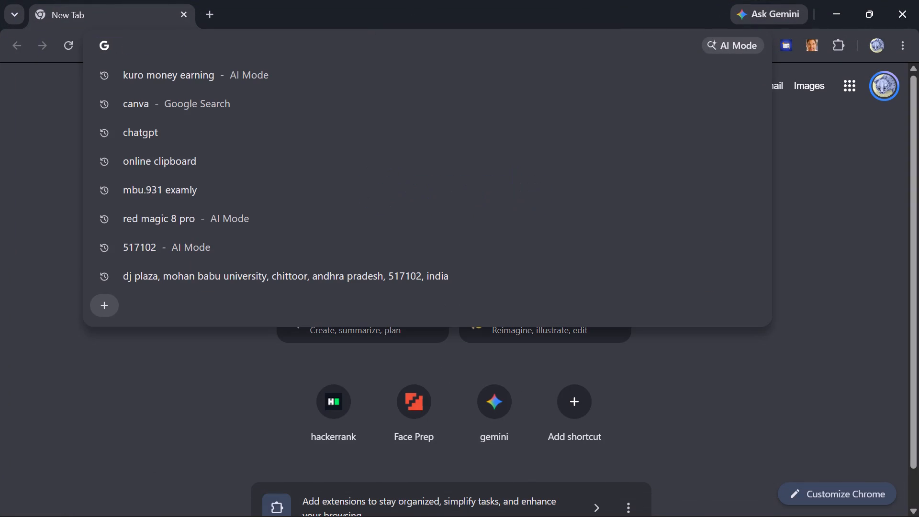
text(ca)
text(nva)
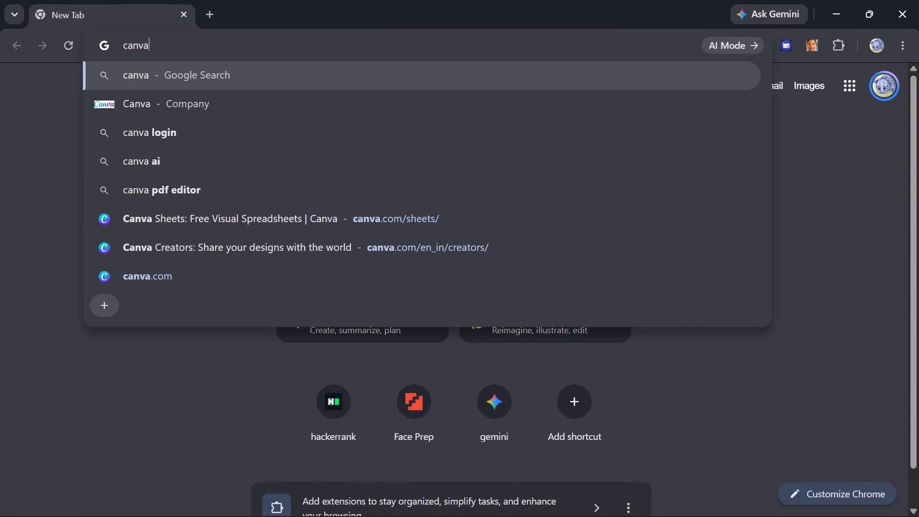
key(Return)
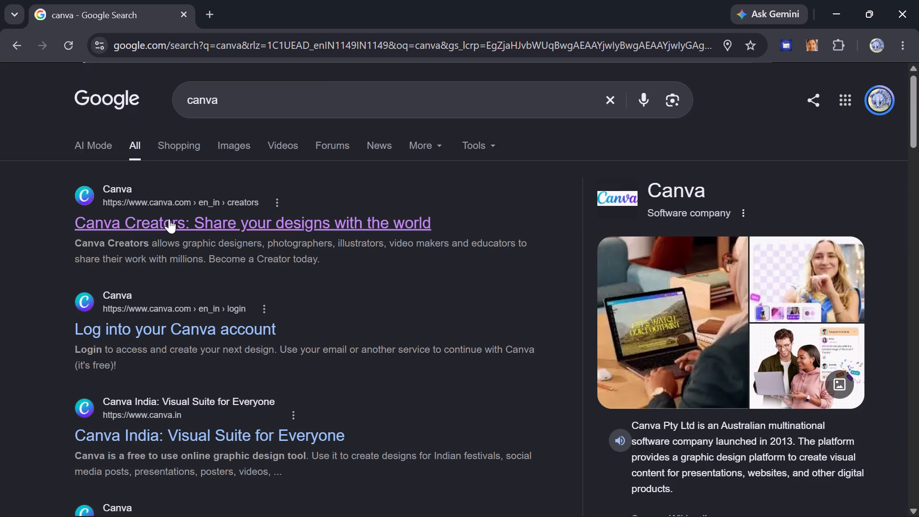
click(343, 226)
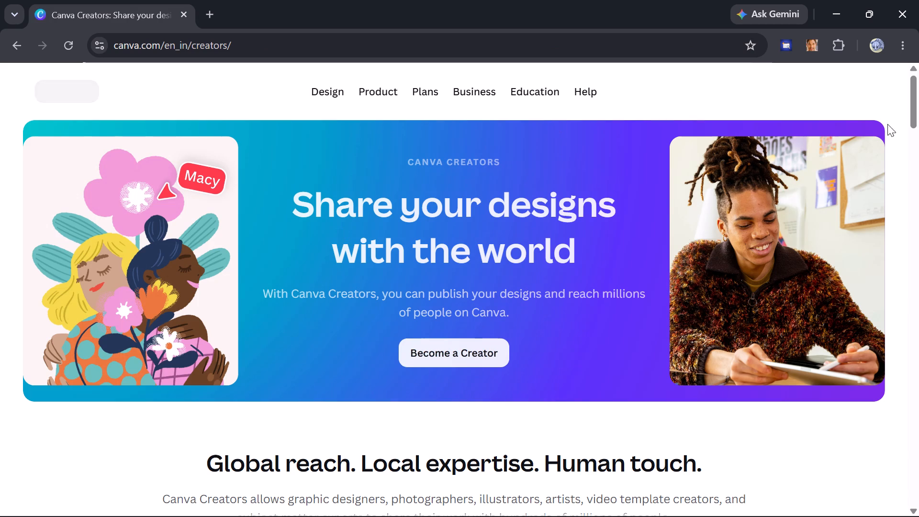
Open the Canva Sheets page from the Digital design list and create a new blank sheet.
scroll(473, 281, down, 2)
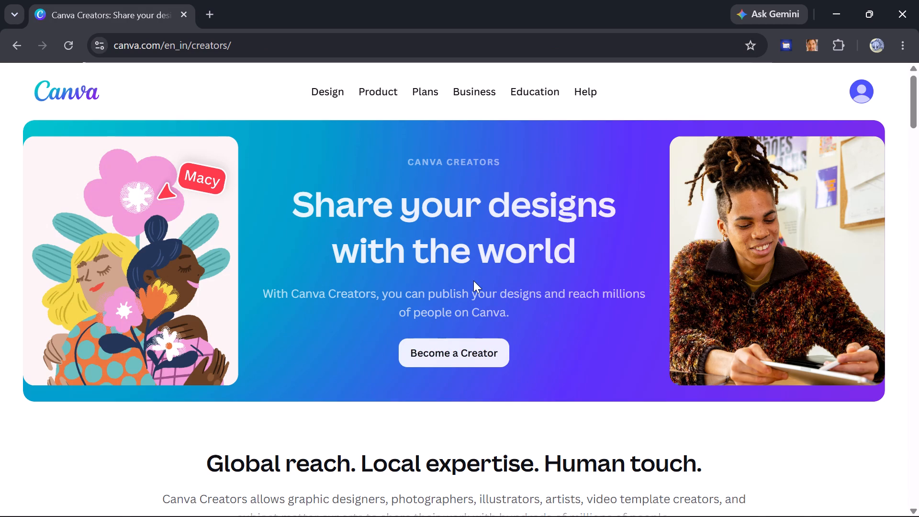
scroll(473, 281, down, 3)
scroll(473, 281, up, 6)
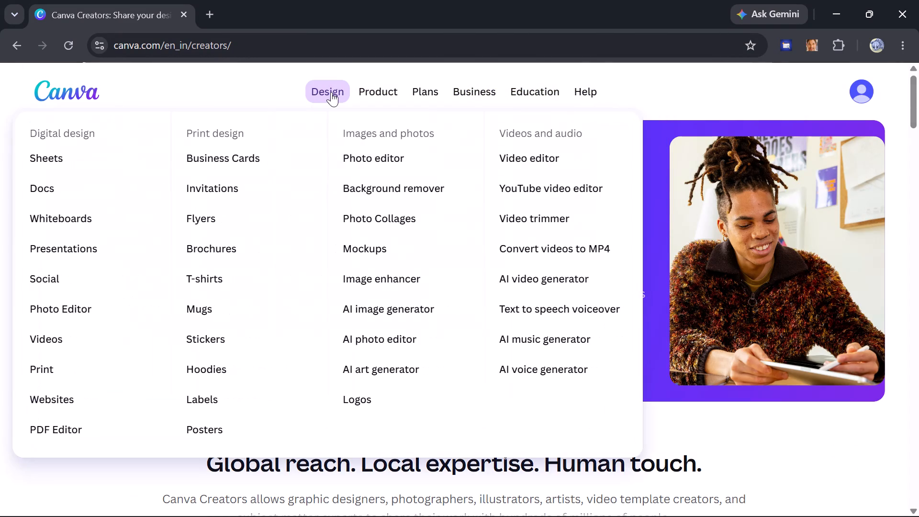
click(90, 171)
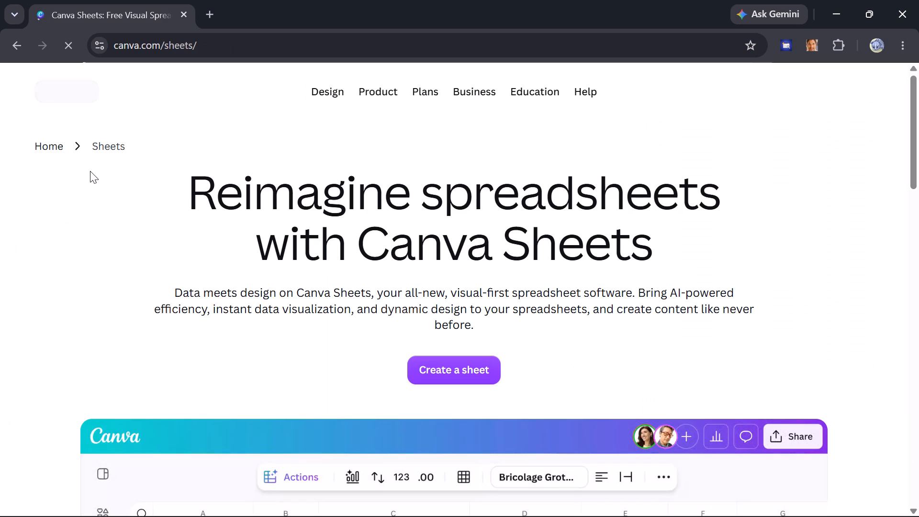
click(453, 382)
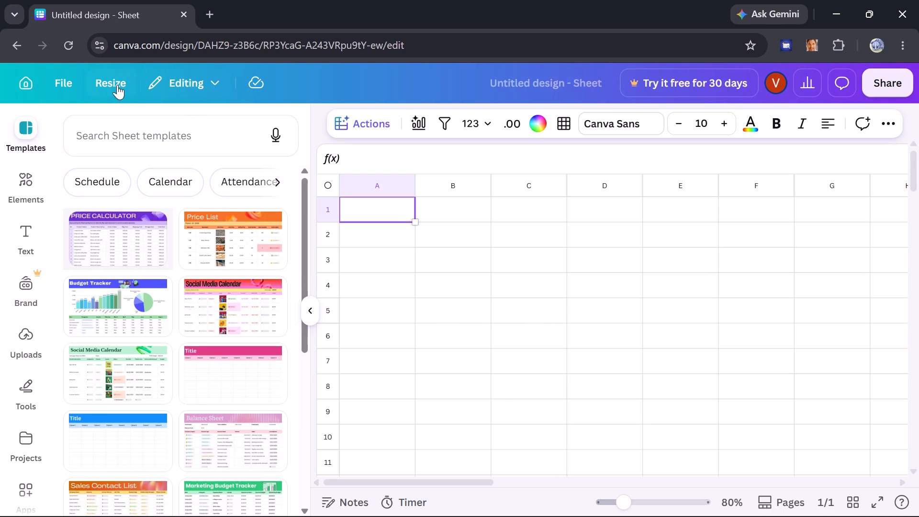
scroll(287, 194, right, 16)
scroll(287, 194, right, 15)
Leave the sheet editor, go to the Canva home page, and dismiss the student discount offer.
click(10, 50)
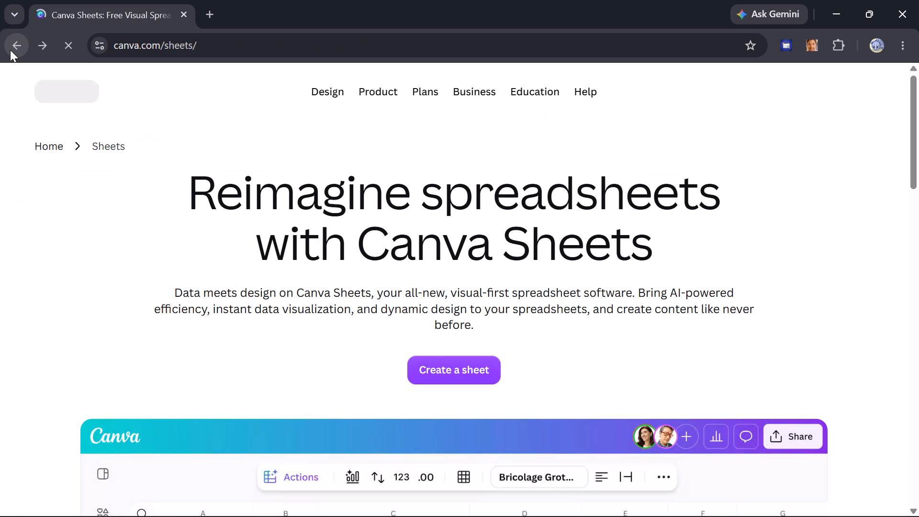
click(45, 143)
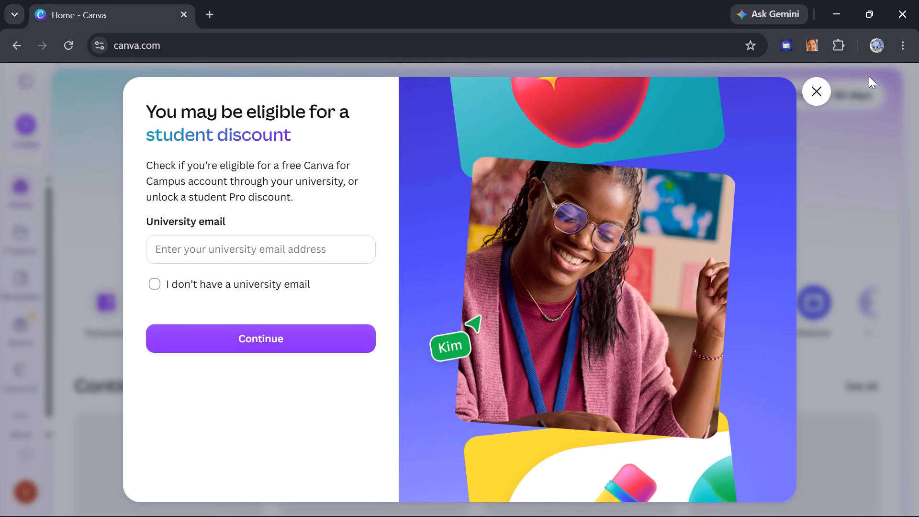
click(812, 90)
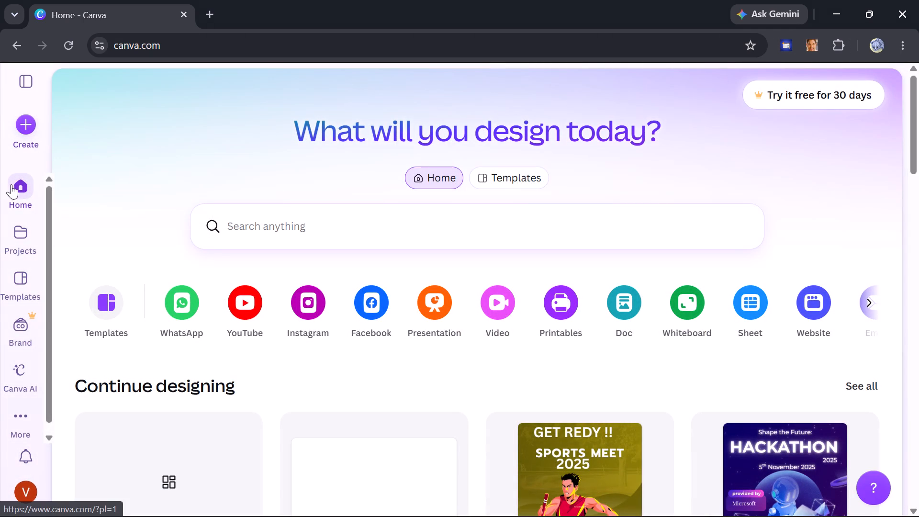
Look through the home page's recent designs, template suggestions, template categories, popular formats and print products.
scroll(168, 281, down, 3)
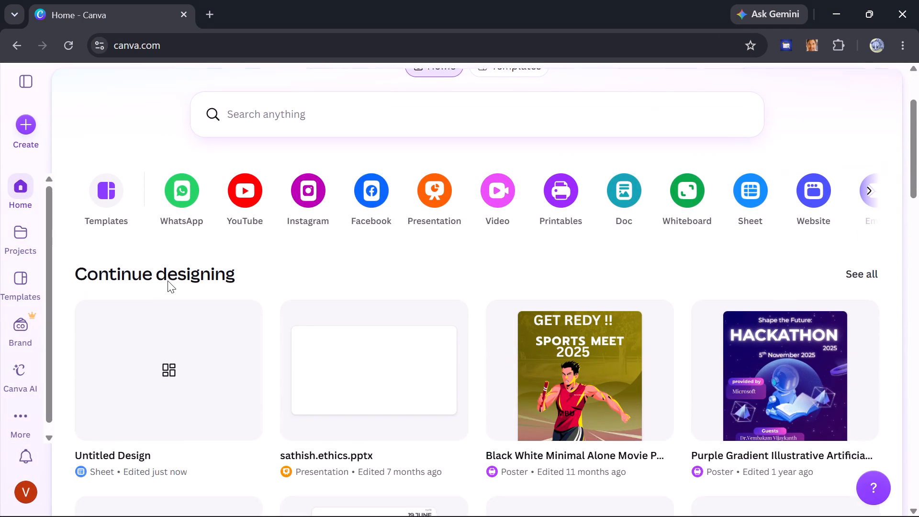
scroll(168, 281, down, 6)
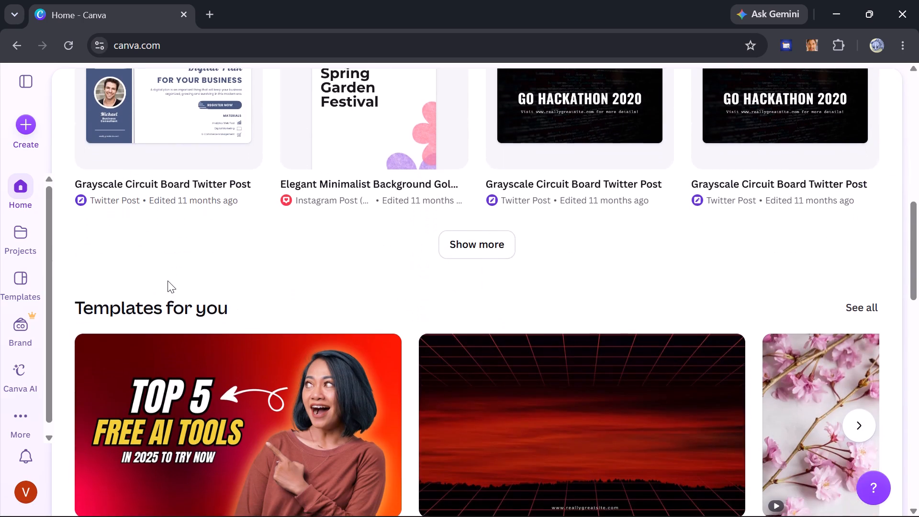
scroll(168, 281, down, 6)
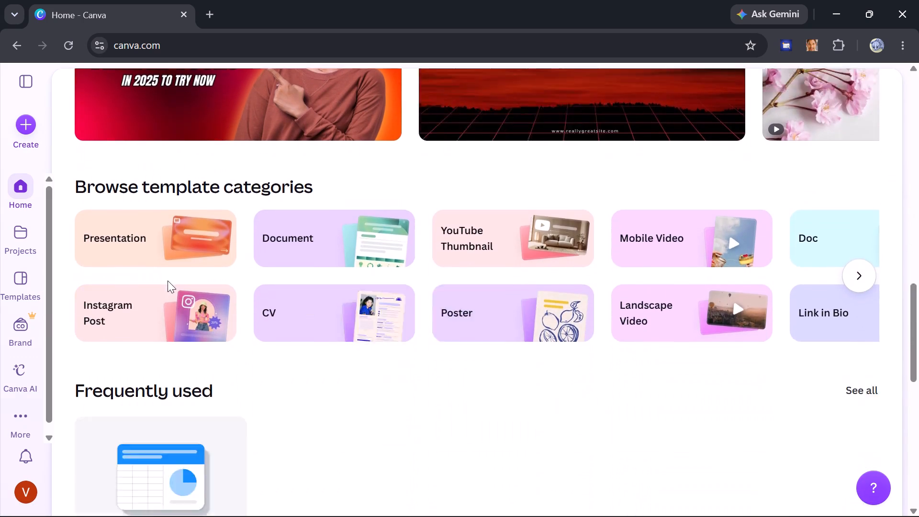
scroll(168, 281, down, 4)
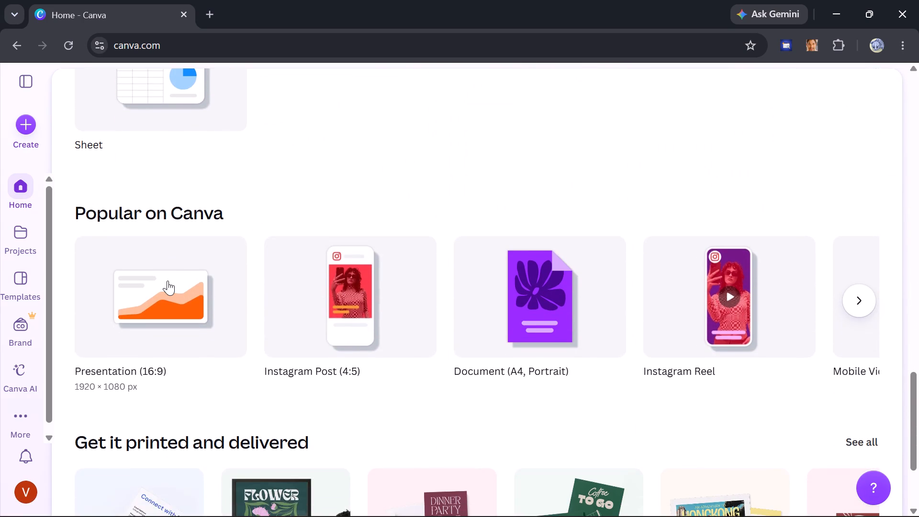
scroll(168, 281, down, 4)
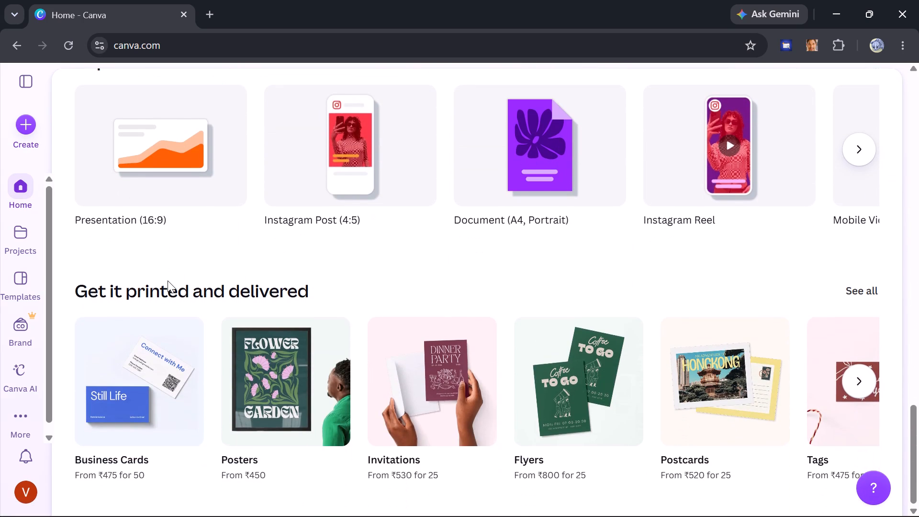
scroll(168, 281, down, 1)
scroll(168, 281, up, 3)
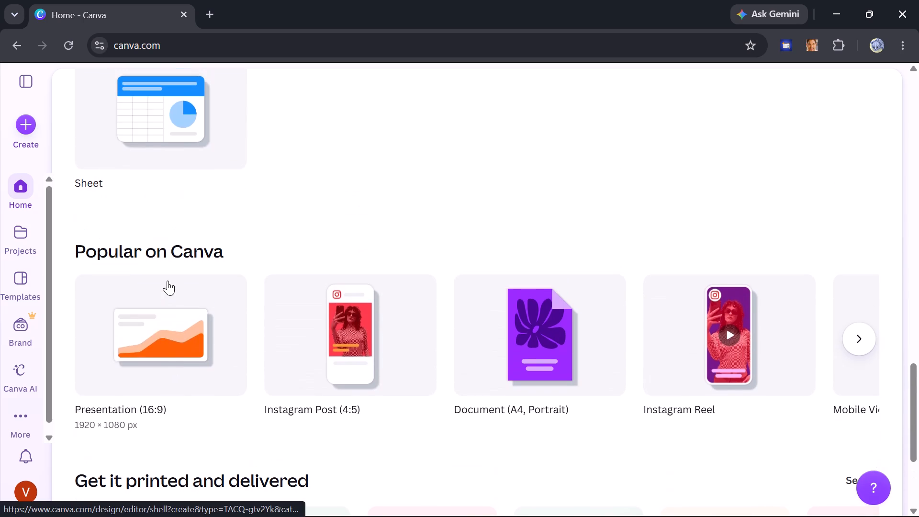
scroll(168, 281, up, 1)
scroll(168, 281, down, 1)
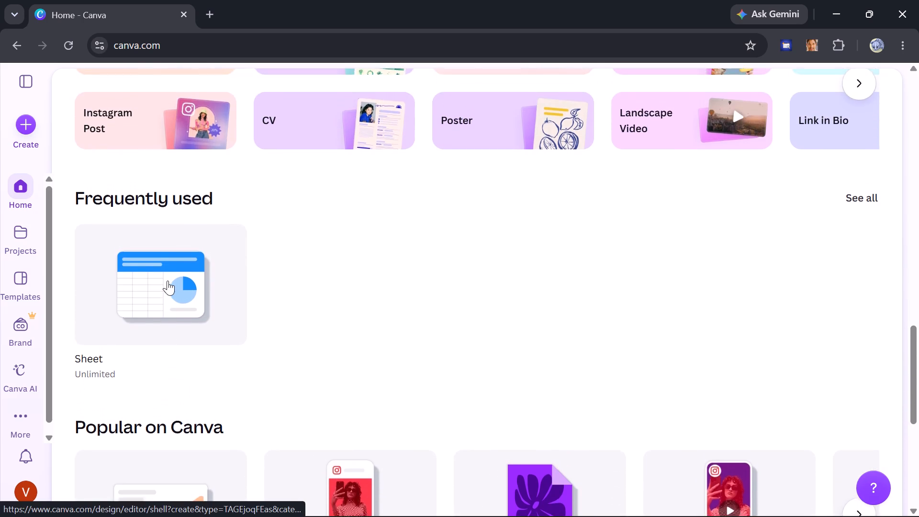
scroll(168, 281, down, 1)
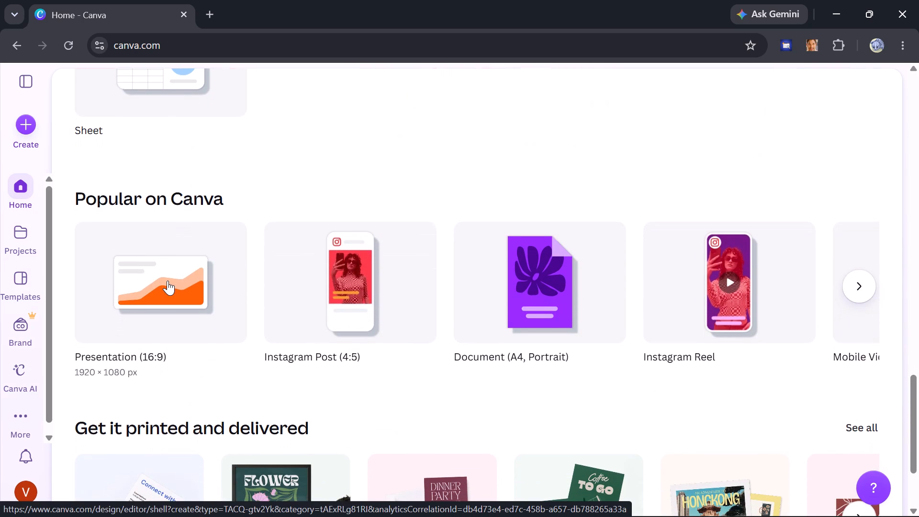
scroll(168, 281, down, 3)
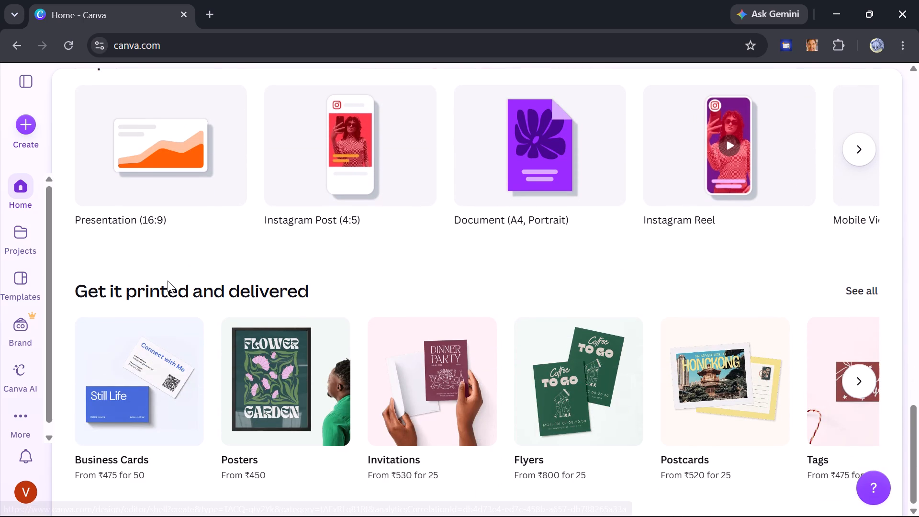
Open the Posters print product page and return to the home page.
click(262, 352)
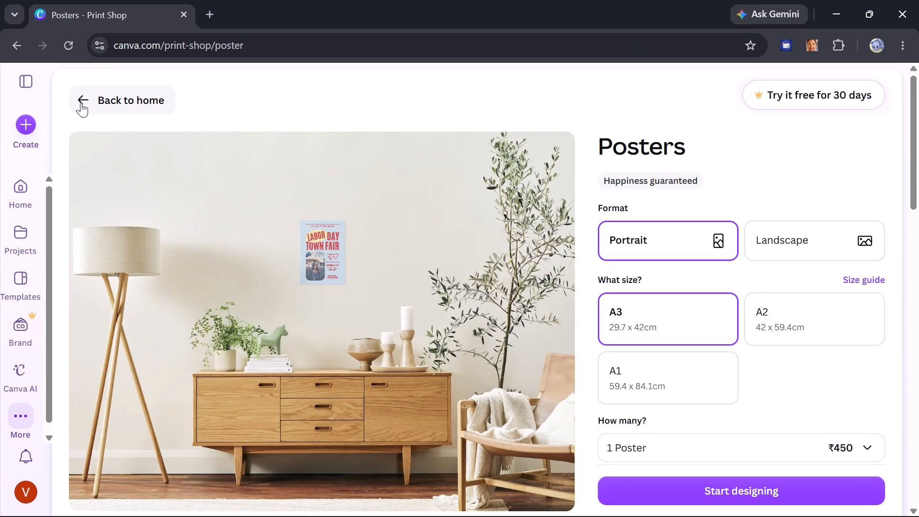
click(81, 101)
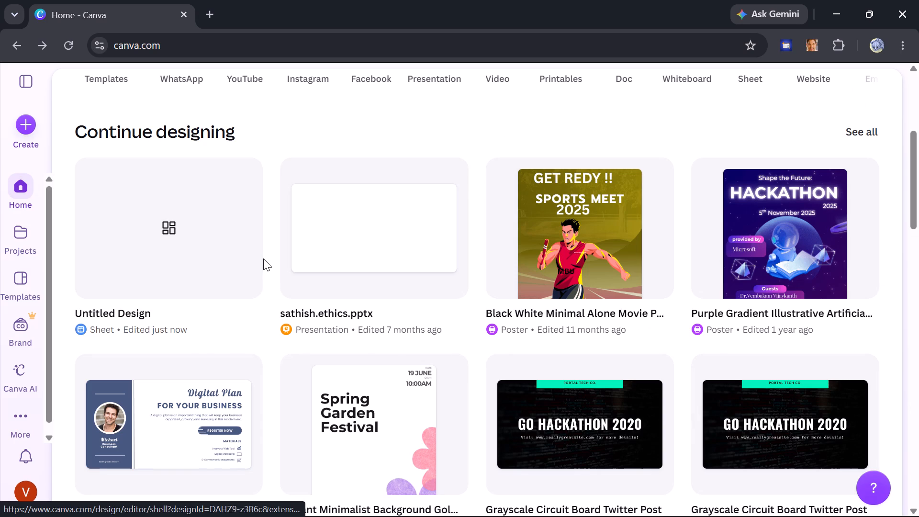
Search Canva's designs for "poaster".
scroll(263, 258, up, 5)
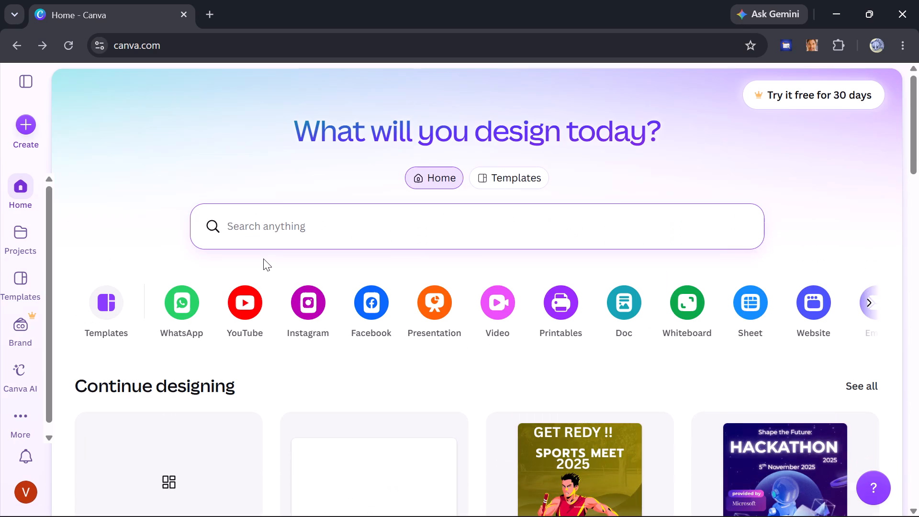
click(302, 228)
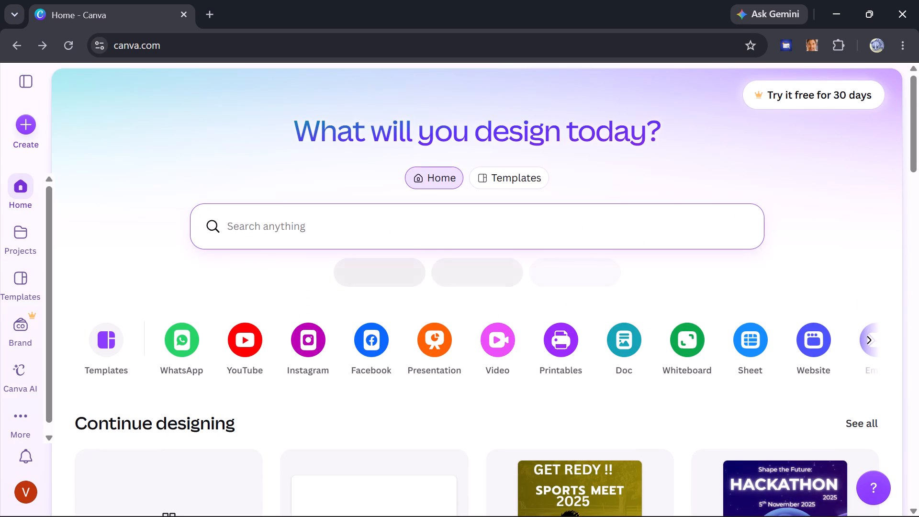
text(posa)
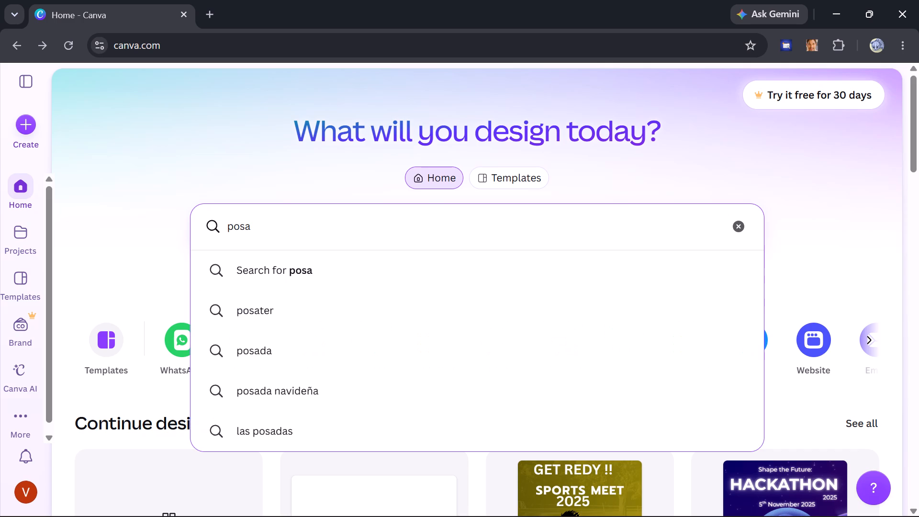
key(BackSpace)
key(BackSpace)
text(aster)
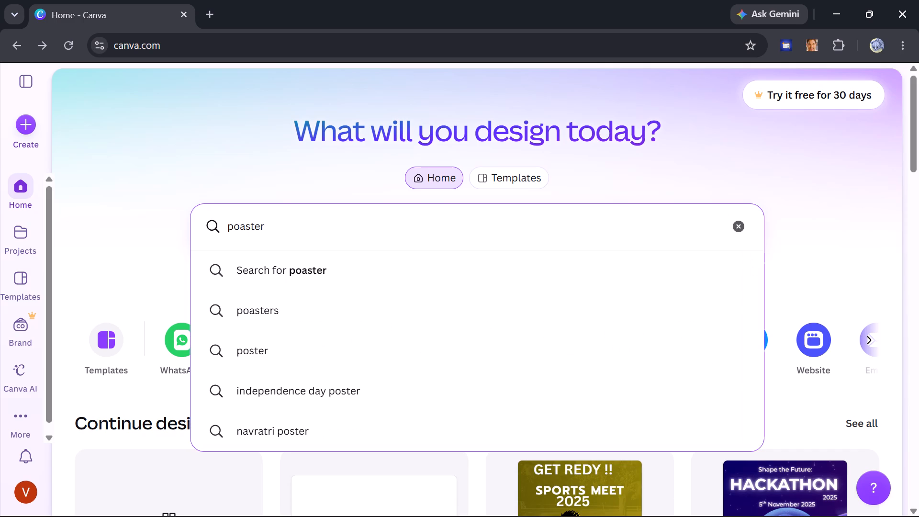
key(Return)
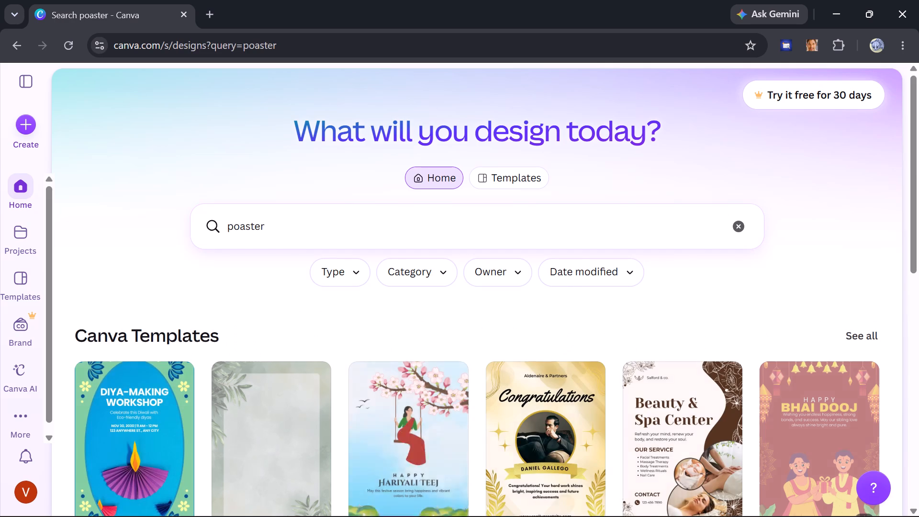
Open the Green Watercolor Botanical Poster template from the Canva Templates results.
scroll(279, 328, down, 3)
click(265, 330)
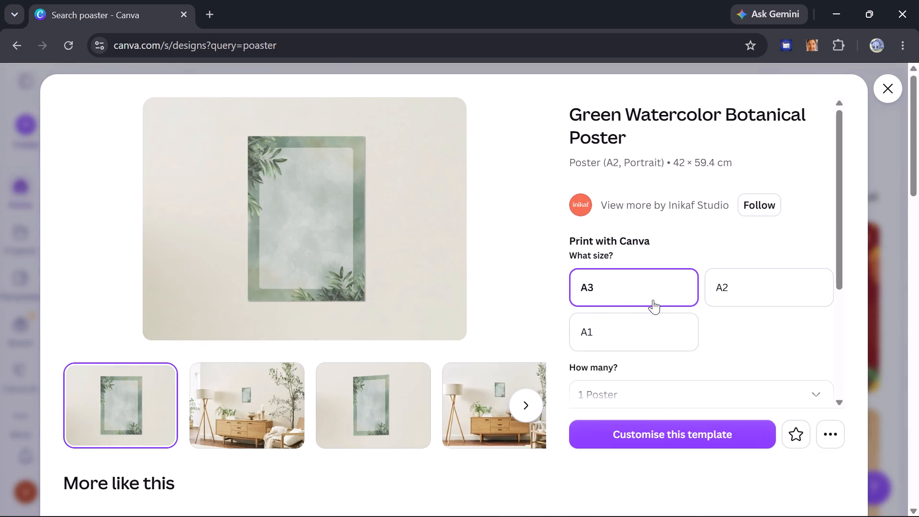
Examine the poster template's preview images, comparing the wall mockups and the furnished-room mockups.
click(360, 398)
click(285, 408)
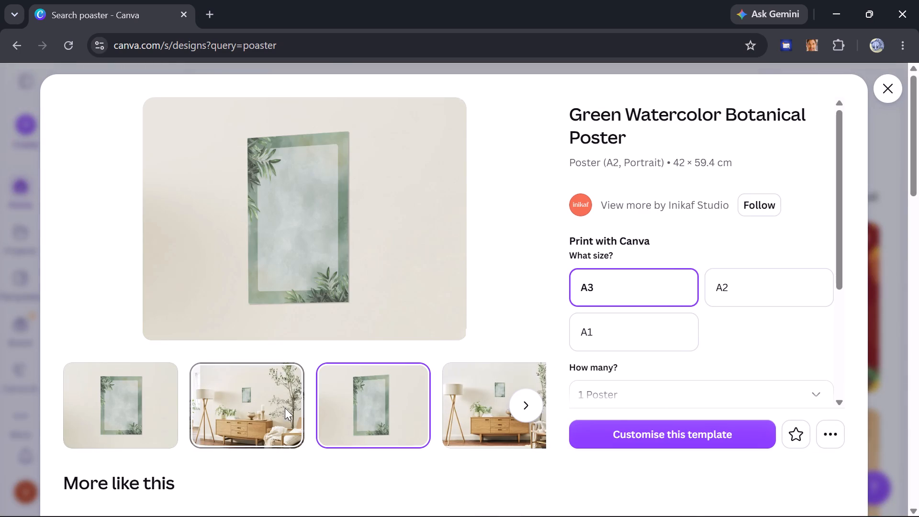
click(137, 401)
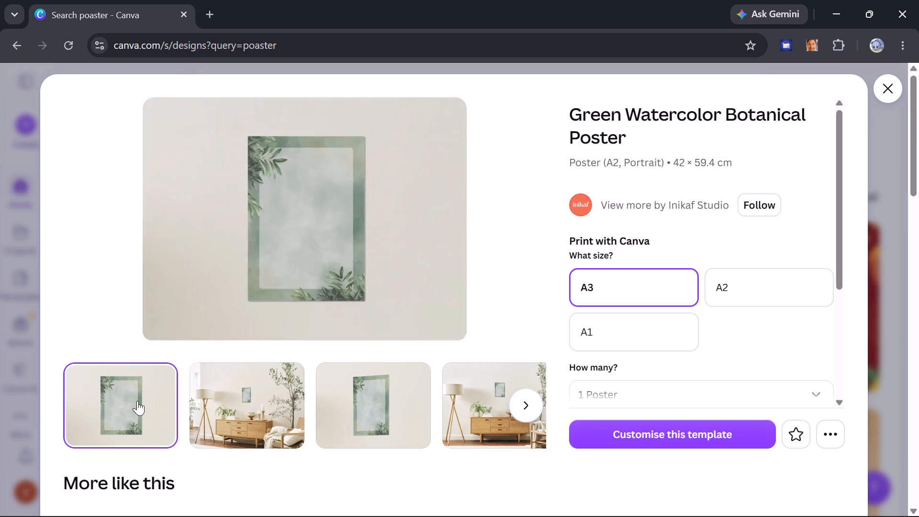
click(236, 402)
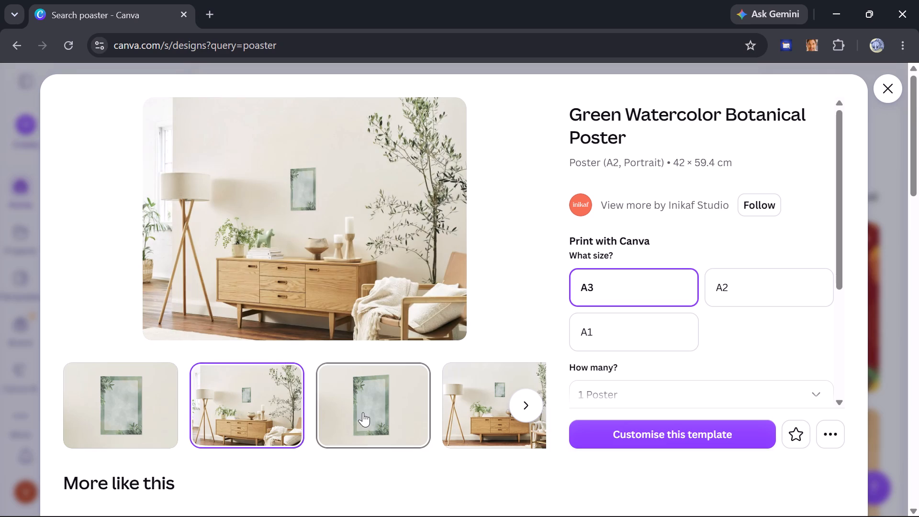
click(363, 412)
click(470, 410)
scroll(470, 410, left, 2)
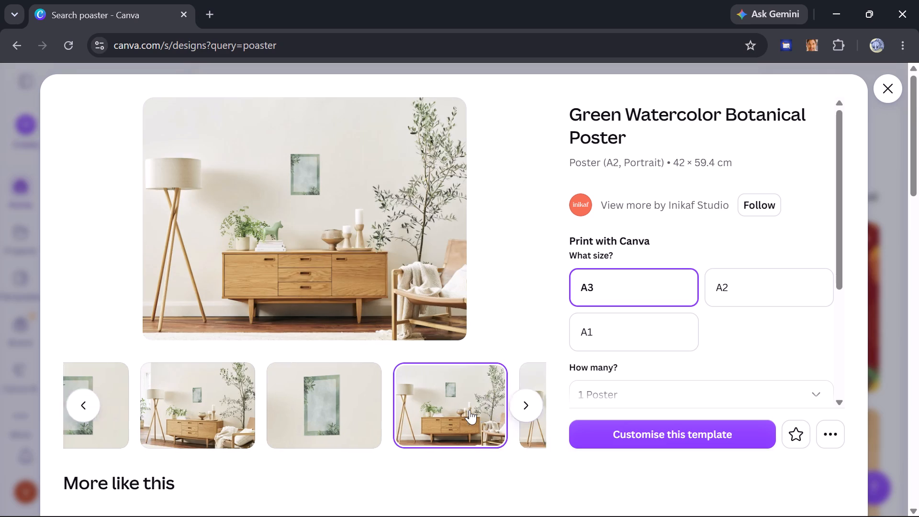
scroll(470, 410, left, 6)
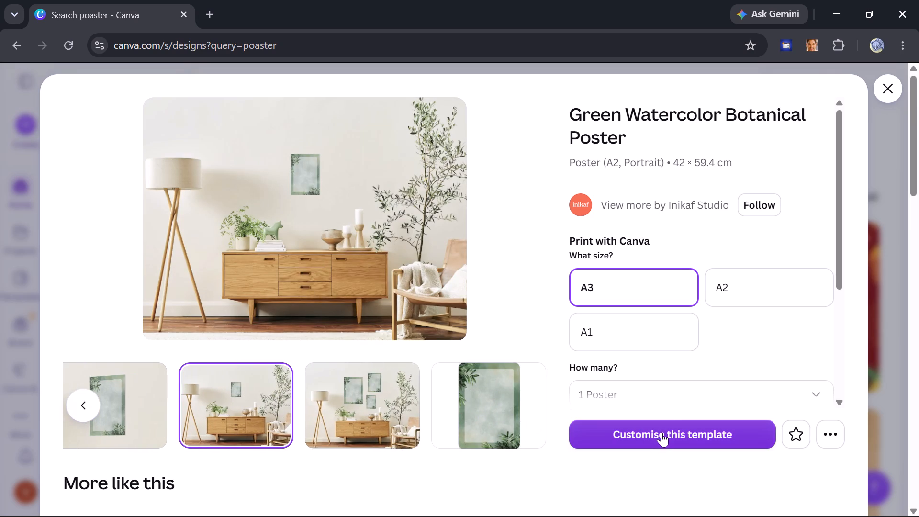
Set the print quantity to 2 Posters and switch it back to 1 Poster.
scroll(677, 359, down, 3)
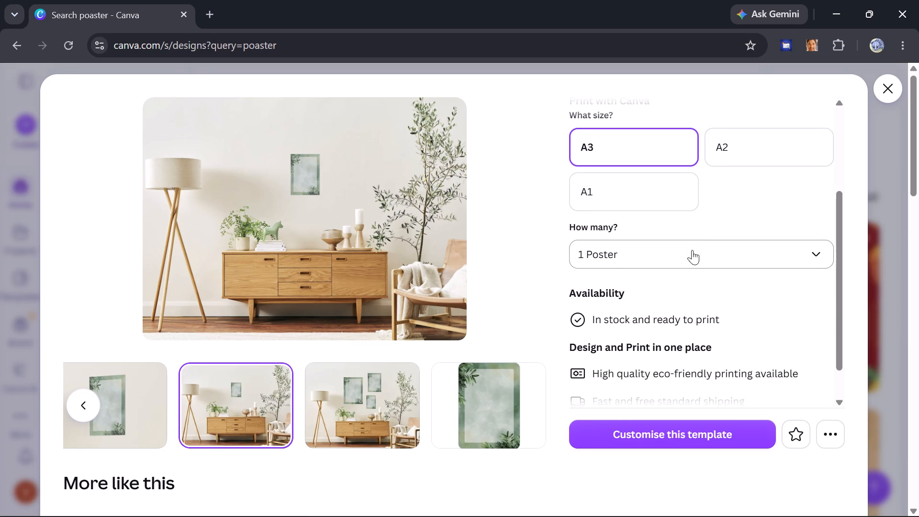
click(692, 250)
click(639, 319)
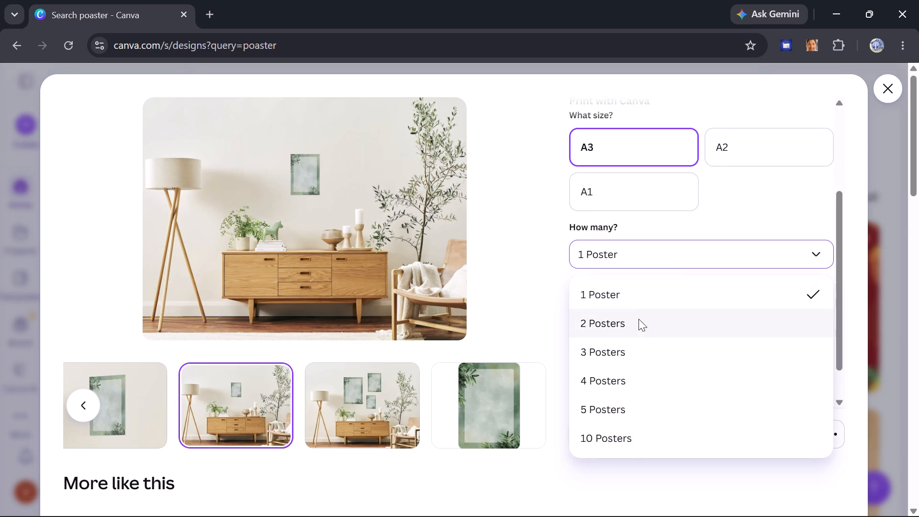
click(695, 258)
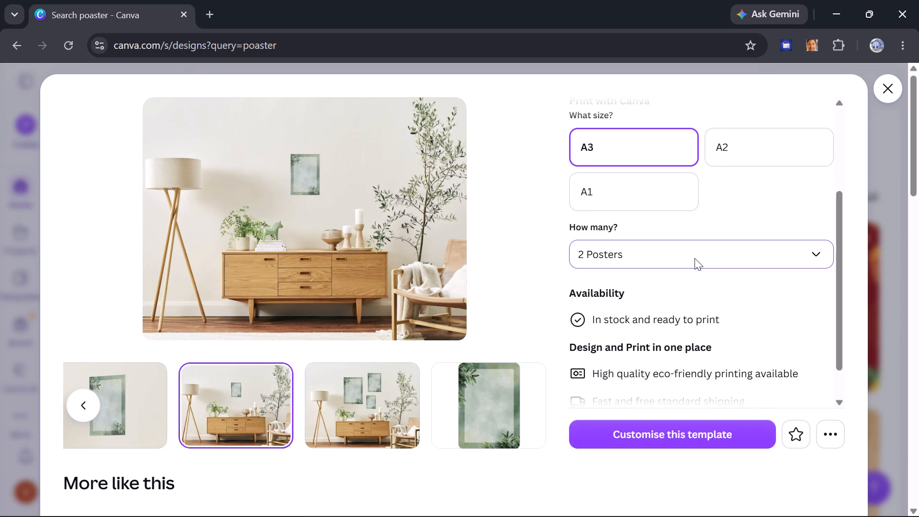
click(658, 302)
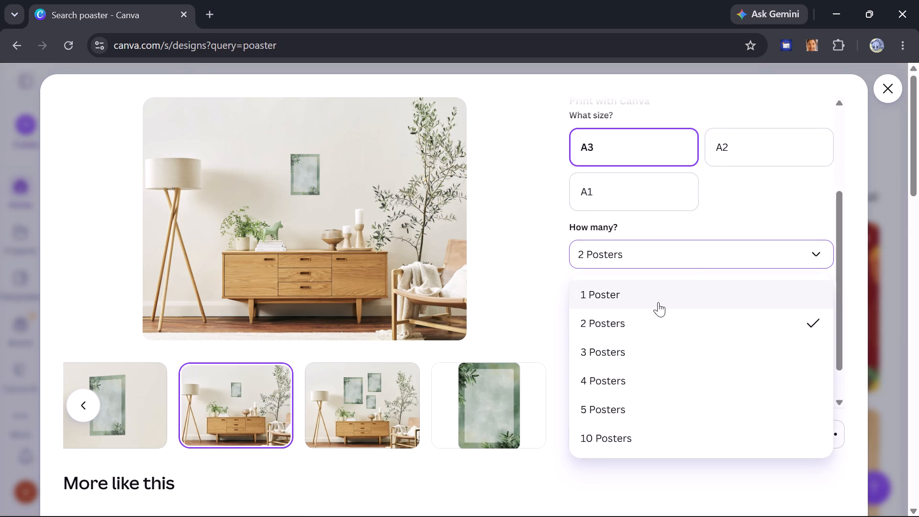
Open the Green Watercolor Botanical Poster template in the editor for customising.
scroll(658, 302, down, 3)
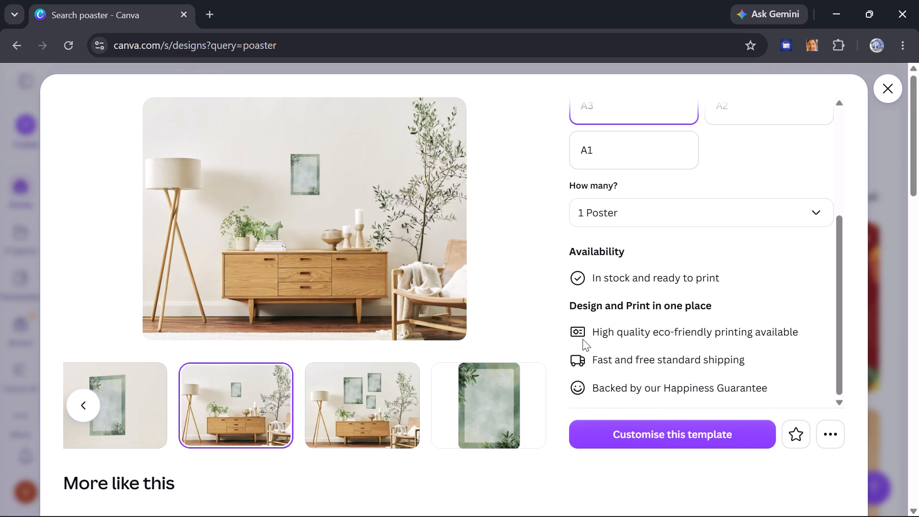
click(658, 424)
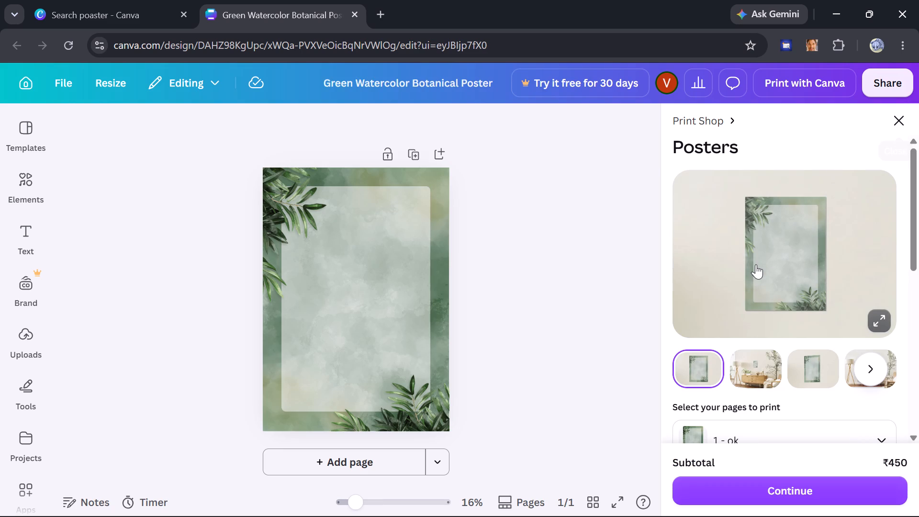
Examine the Posters print options, including the furnished-room mockup, the sizes and the prices per quantity.
scroll(756, 264, down, 1)
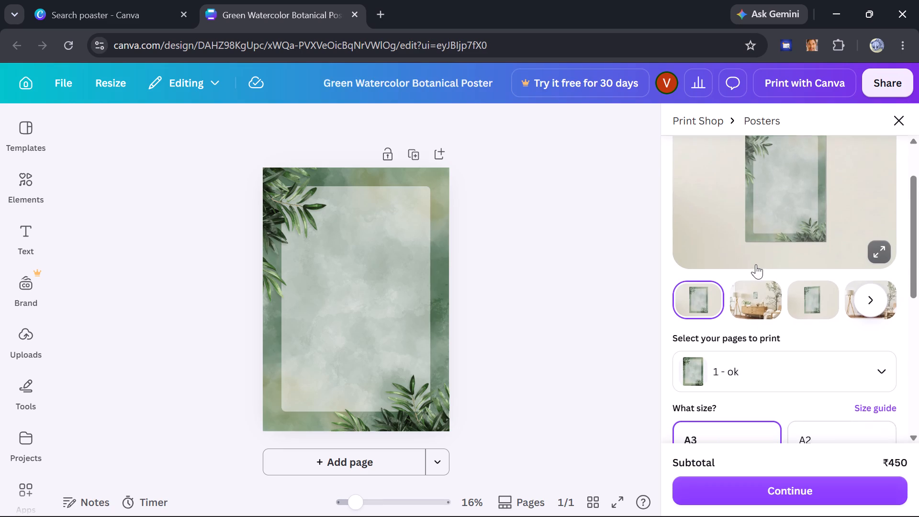
scroll(756, 264, down, 1)
click(745, 267)
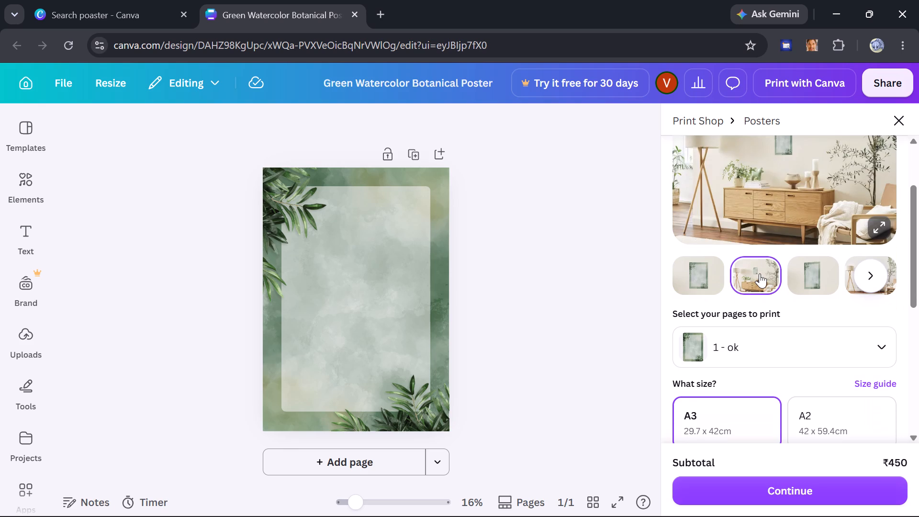
scroll(731, 321, down, 1)
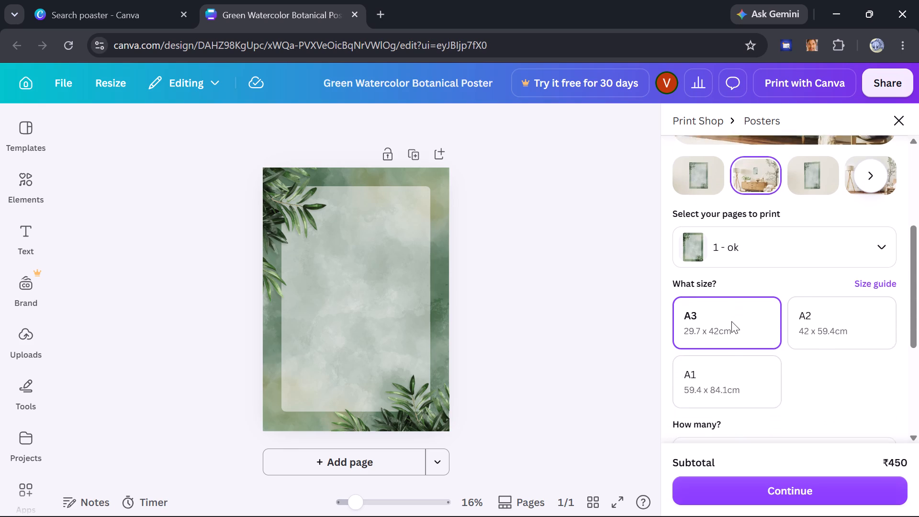
scroll(731, 321, down, 4)
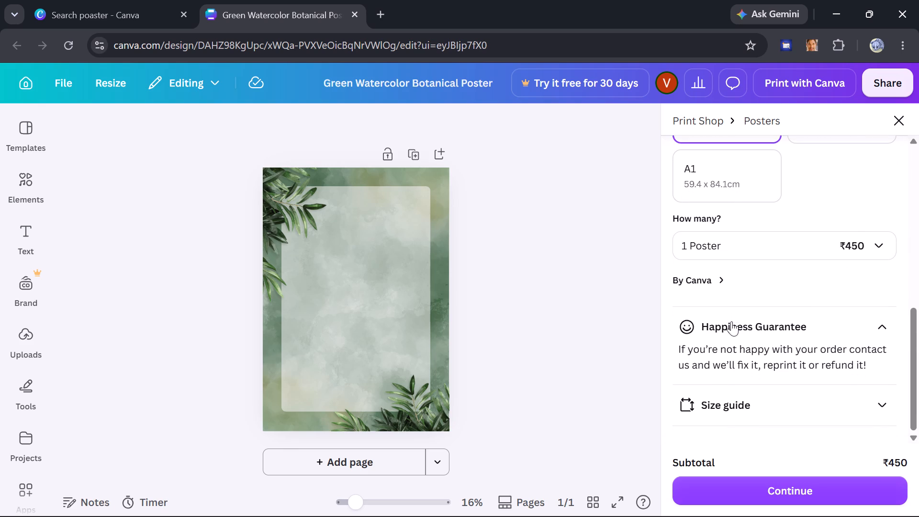
scroll(731, 321, down, 1)
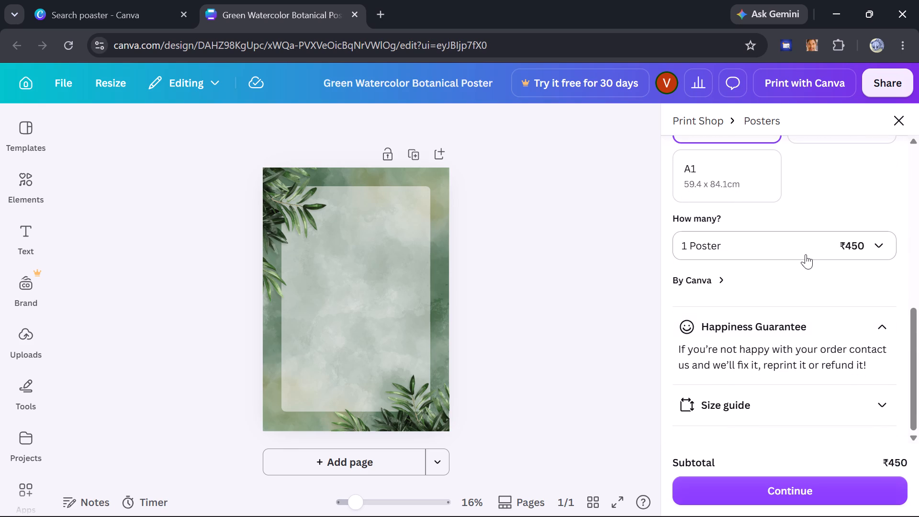
click(807, 253)
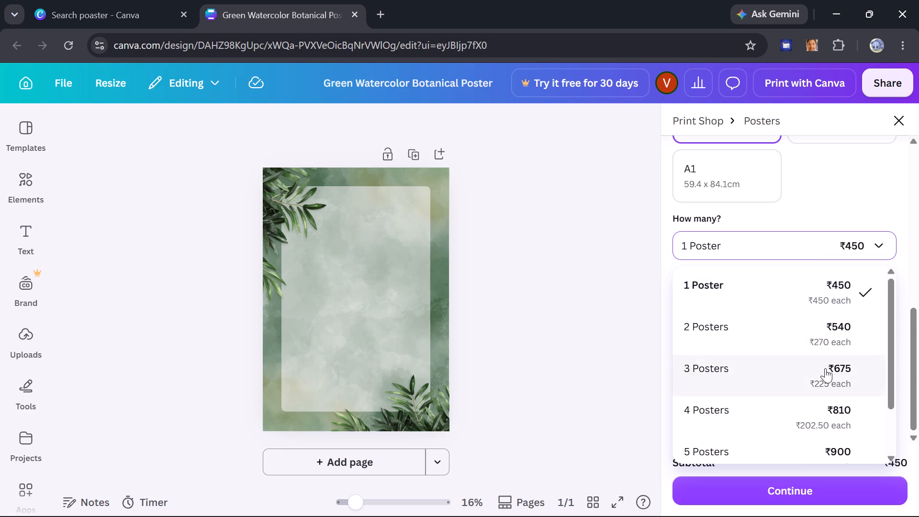
scroll(825, 368, down, 4)
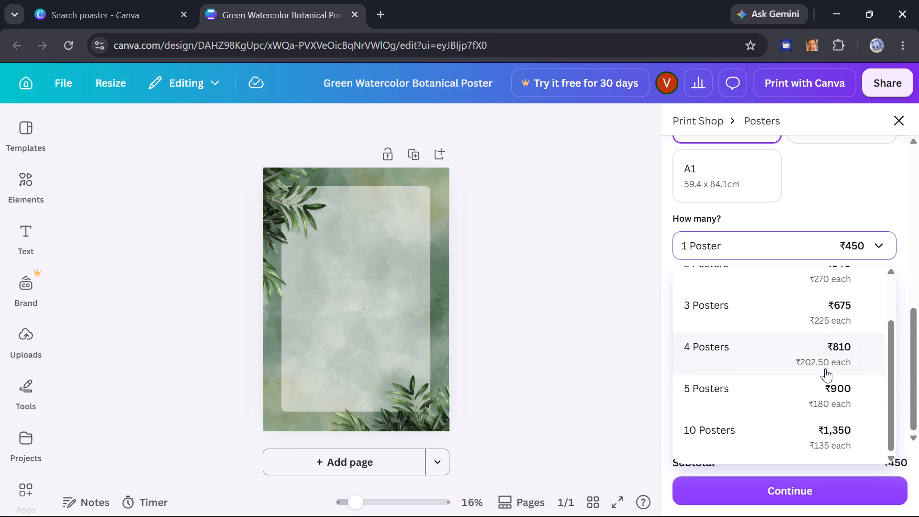
scroll(825, 368, up, 5)
click(881, 243)
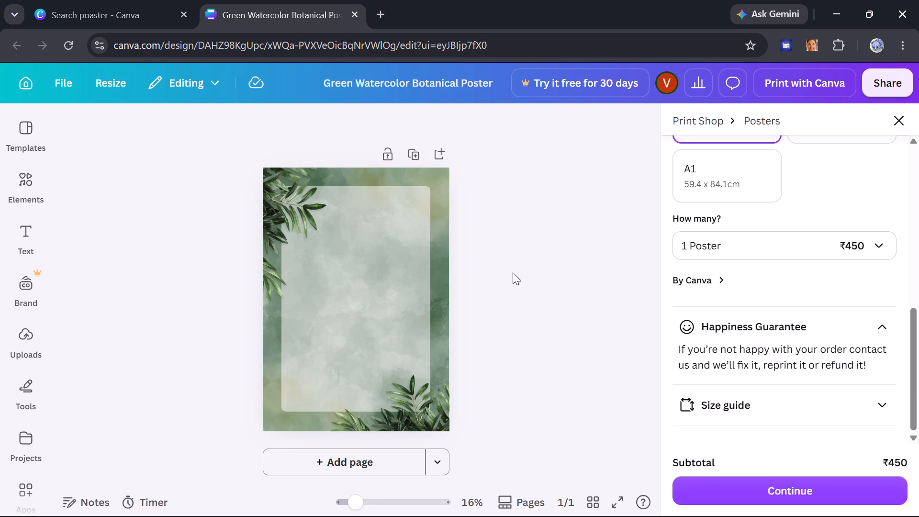
Expand the poster size guide, review the listed dimensions and collapse it again.
click(751, 403)
scroll(751, 403, down, 1)
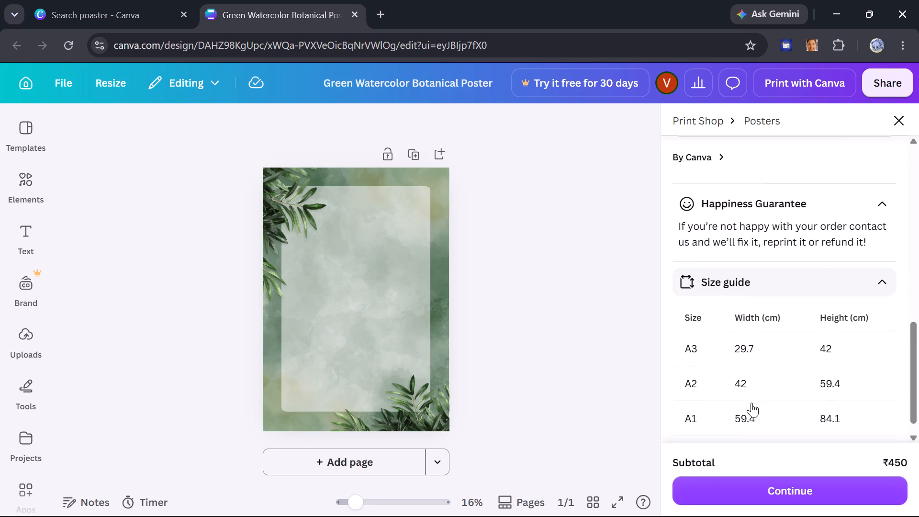
scroll(751, 403, down, 2)
click(775, 259)
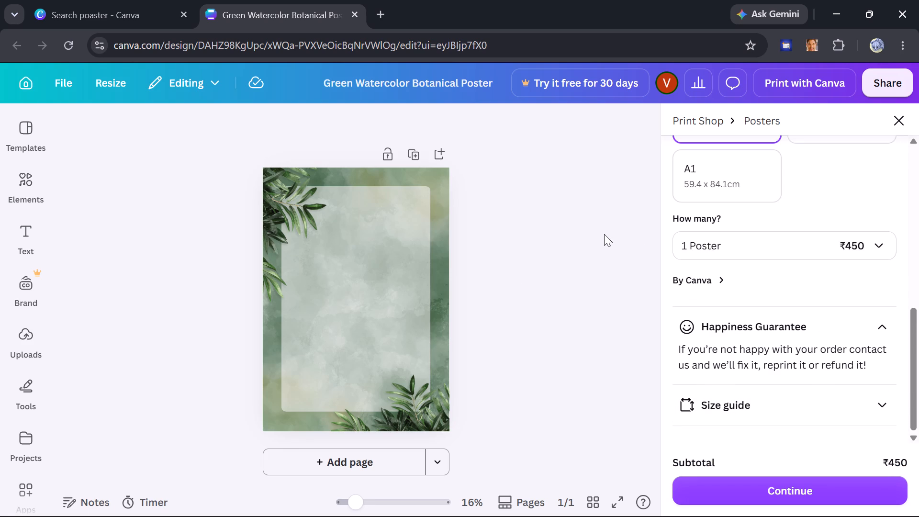
Resize the leaf graphic in the poster's upper-left corner, trying larger and smaller sizes before leaving it slightly smaller than its original size.
click(280, 206)
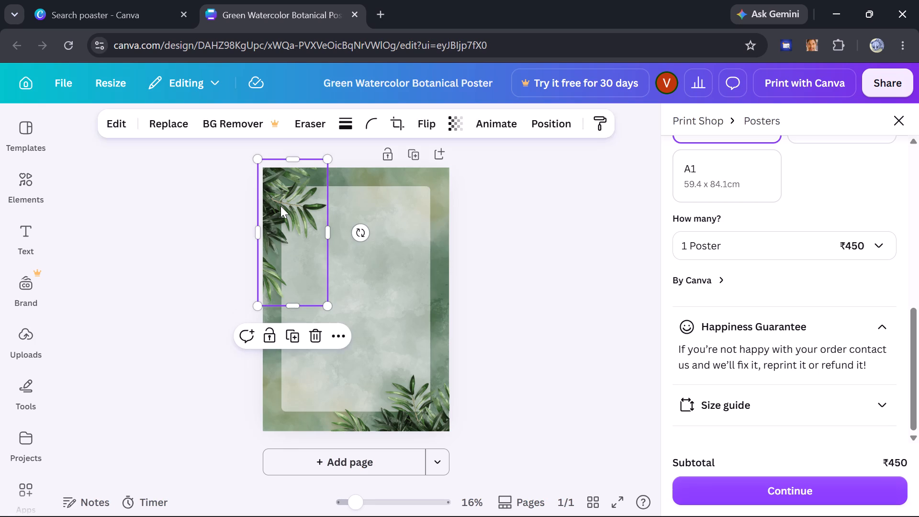
drag(325, 303, 477, 442)
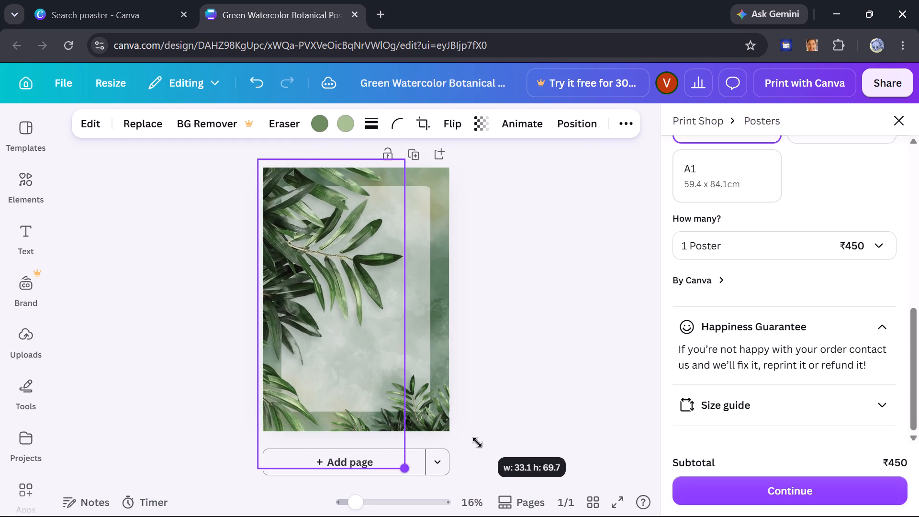
drag(477, 442, 423, 428)
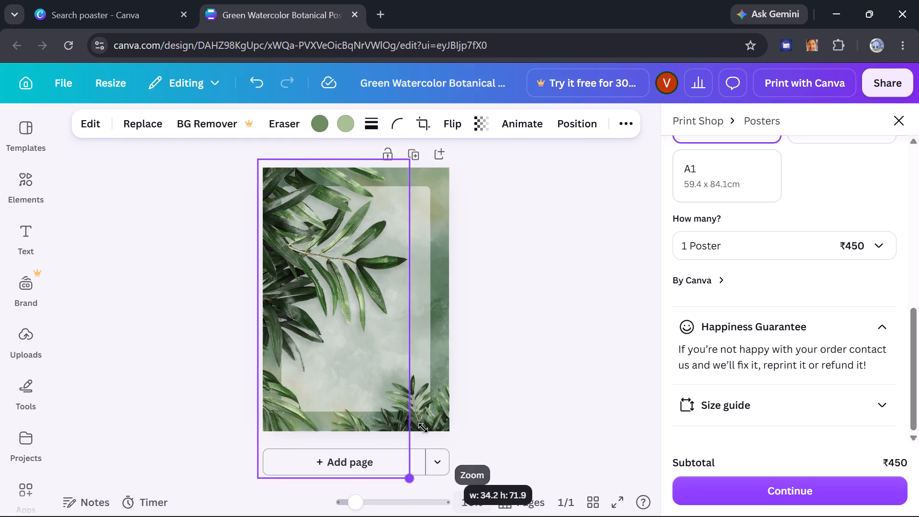
drag(423, 428, 306, 210)
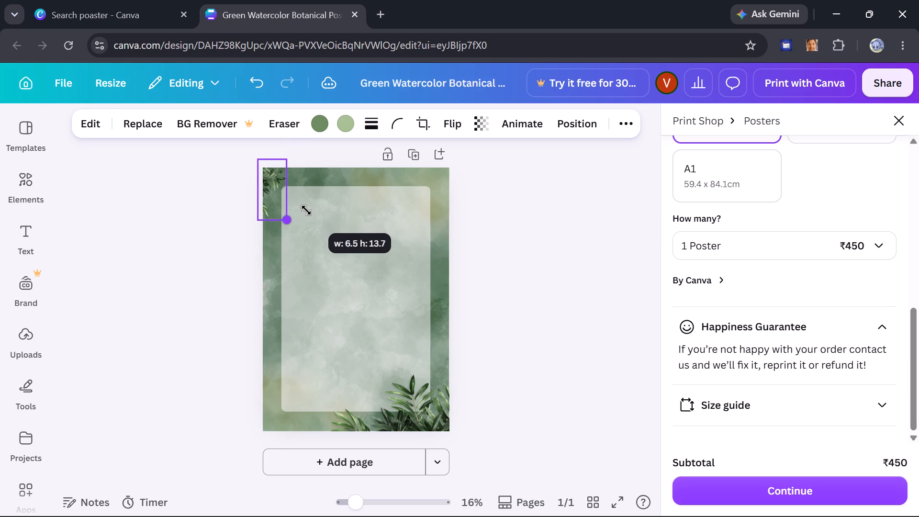
drag(306, 210, 377, 264)
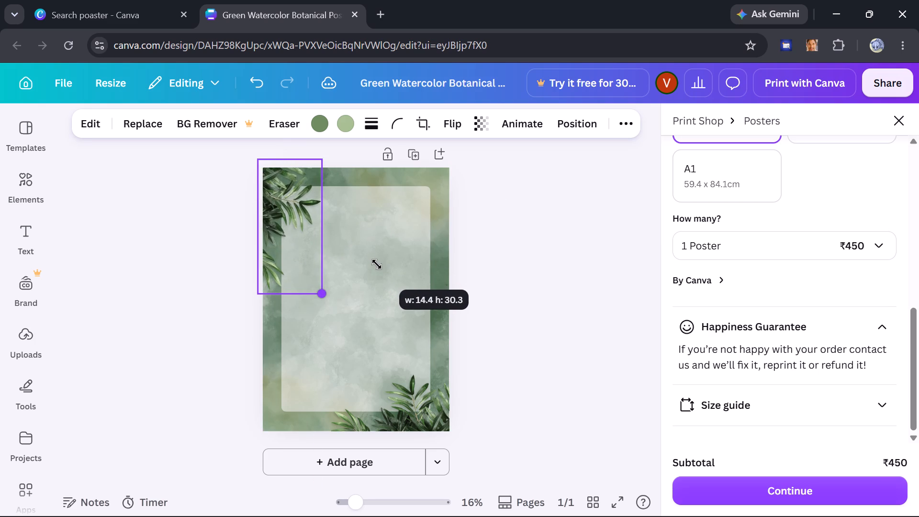
drag(377, 264, 381, 271)
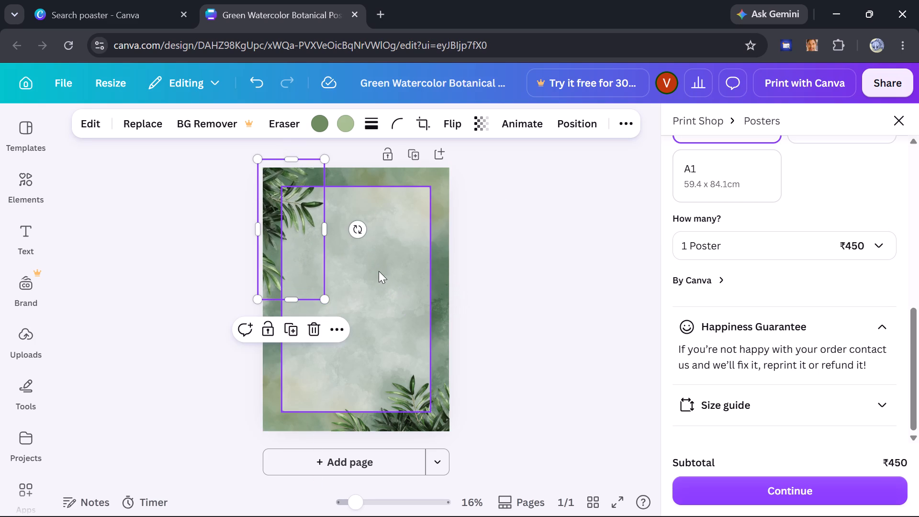
Move the rotated watercolor graphic in the poster's upper-right corner slightly downward and deselect it.
click(396, 250)
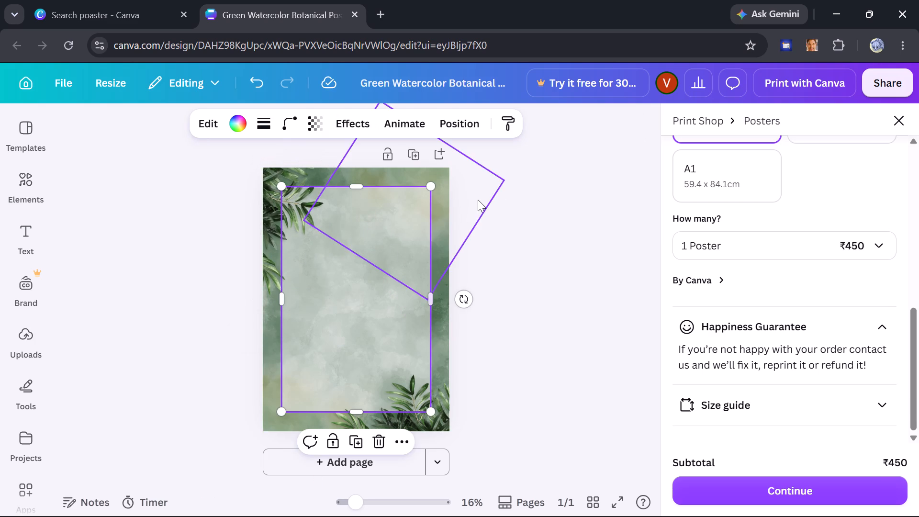
click(478, 200)
click(438, 204)
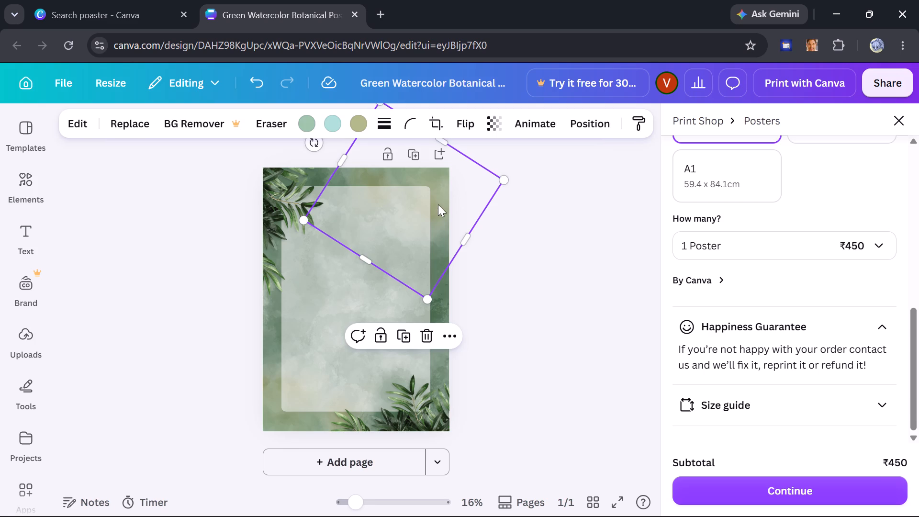
drag(438, 204, 449, 223)
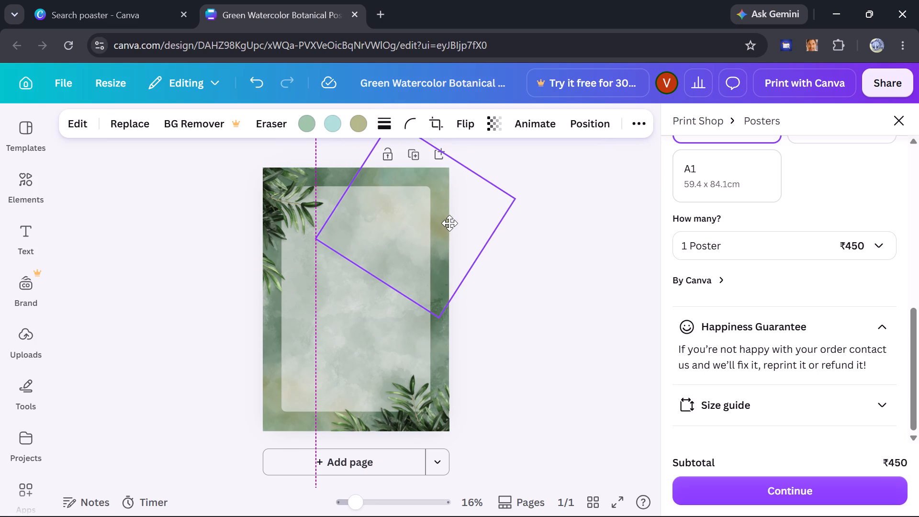
drag(449, 223, 443, 231)
click(527, 258)
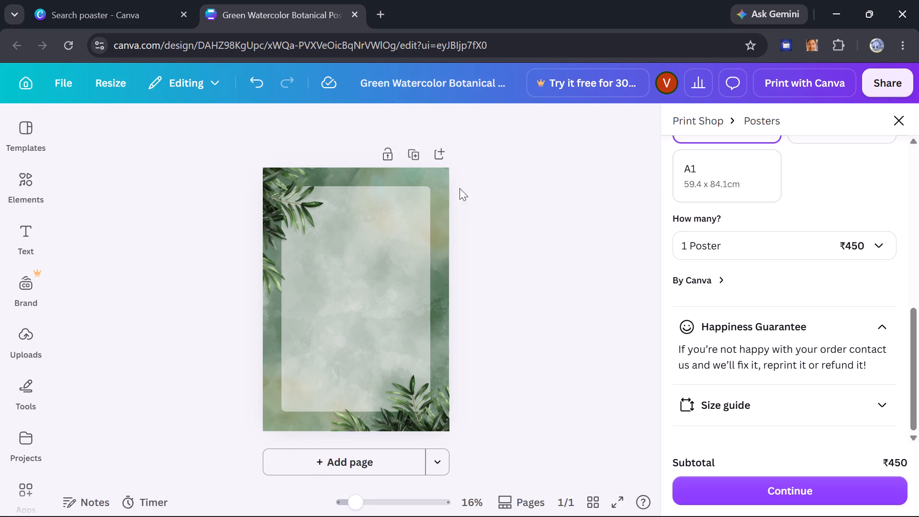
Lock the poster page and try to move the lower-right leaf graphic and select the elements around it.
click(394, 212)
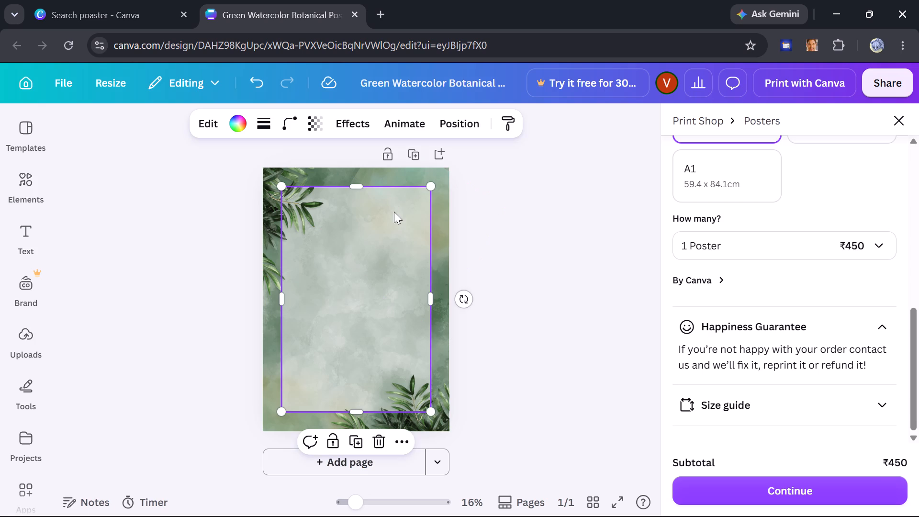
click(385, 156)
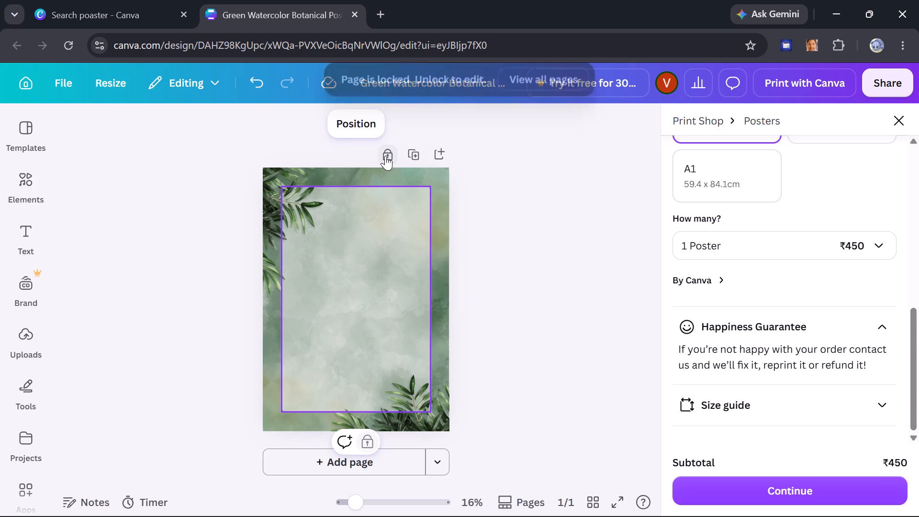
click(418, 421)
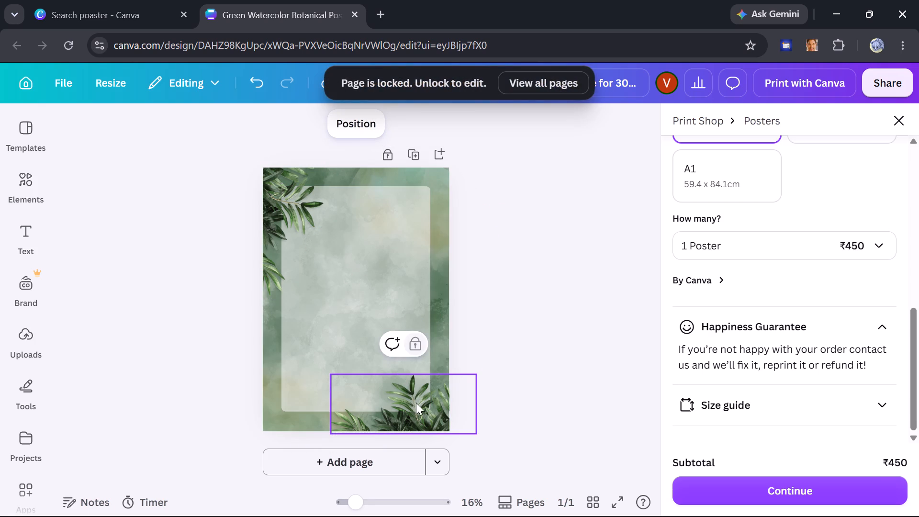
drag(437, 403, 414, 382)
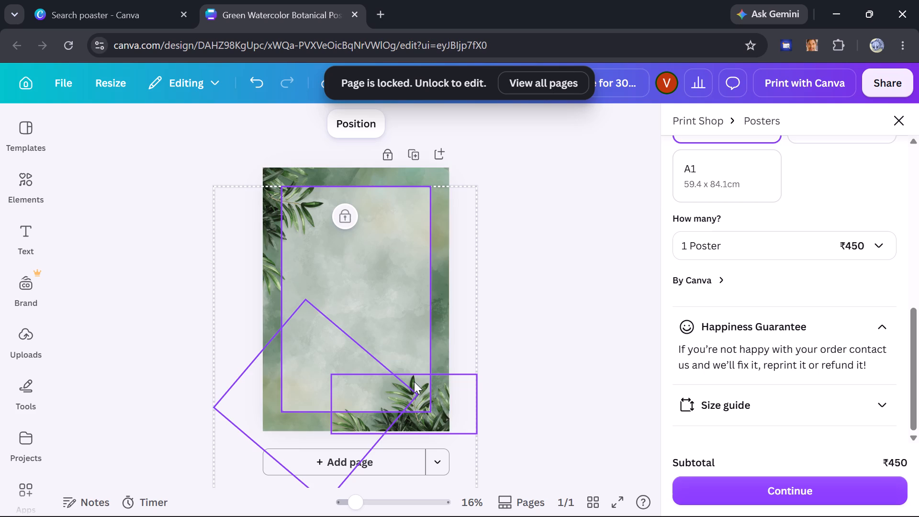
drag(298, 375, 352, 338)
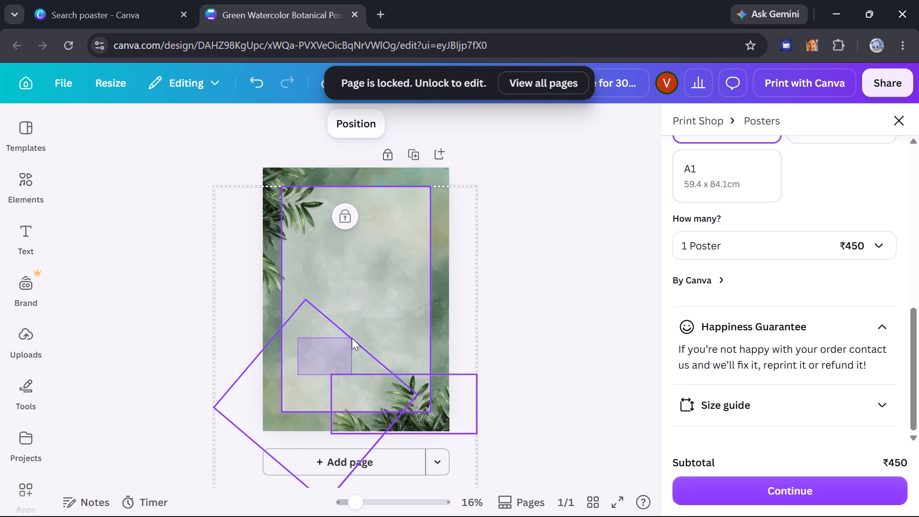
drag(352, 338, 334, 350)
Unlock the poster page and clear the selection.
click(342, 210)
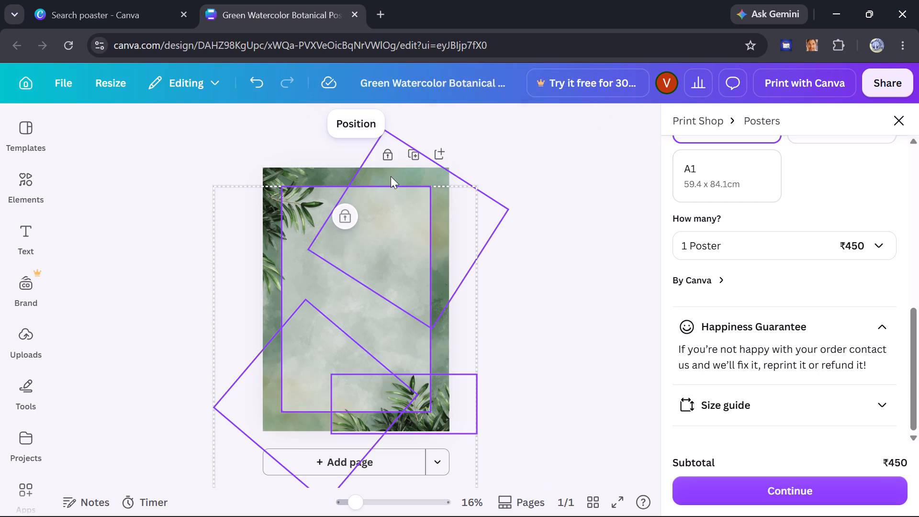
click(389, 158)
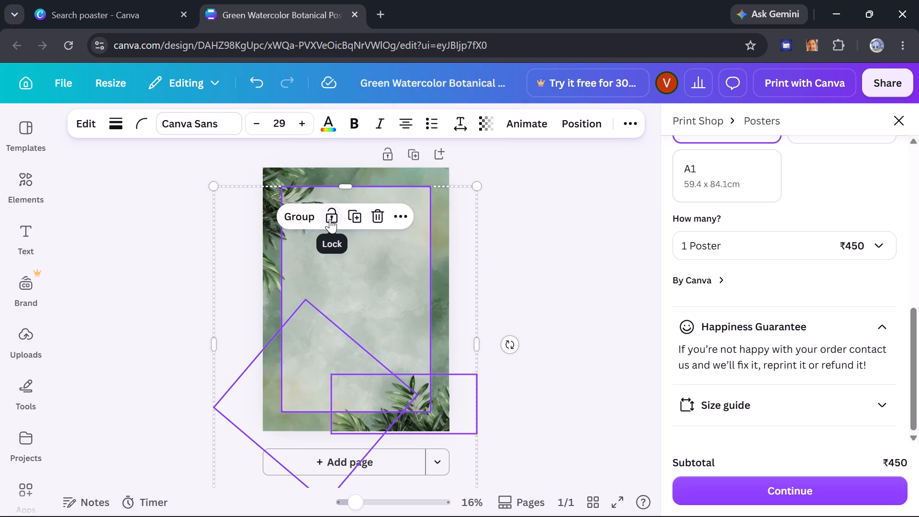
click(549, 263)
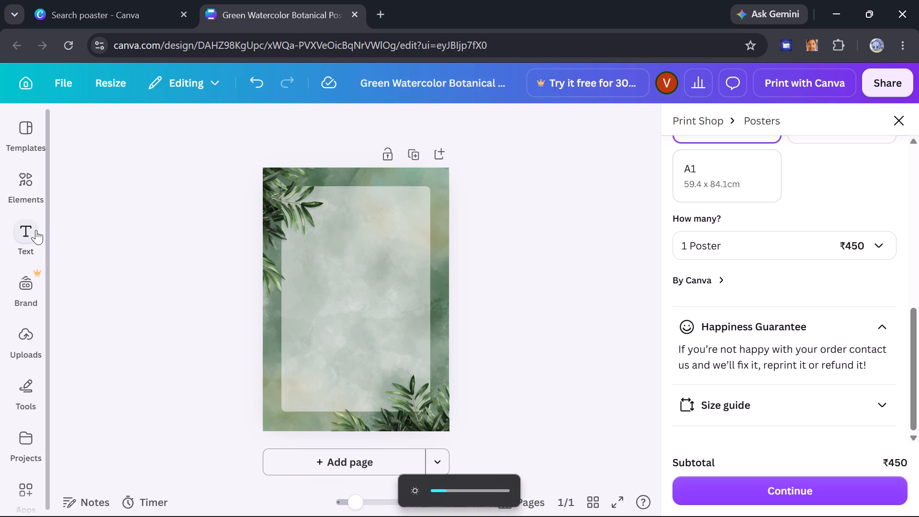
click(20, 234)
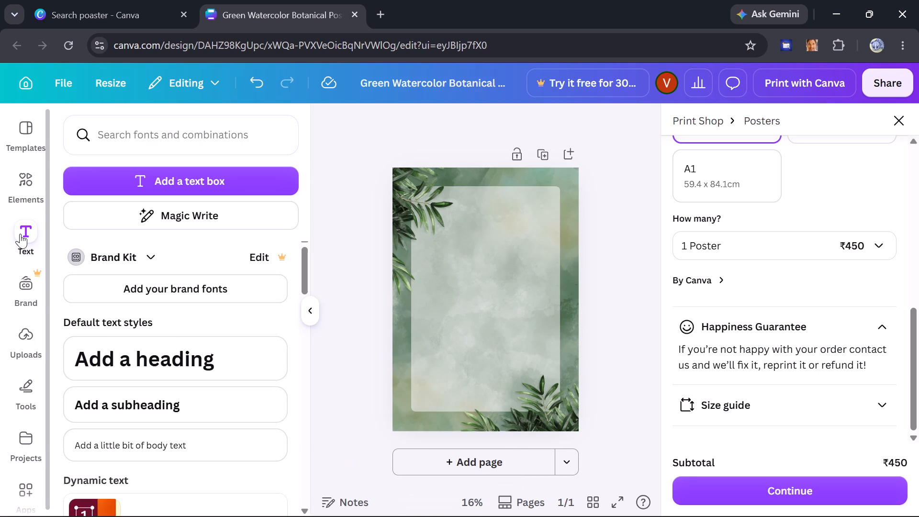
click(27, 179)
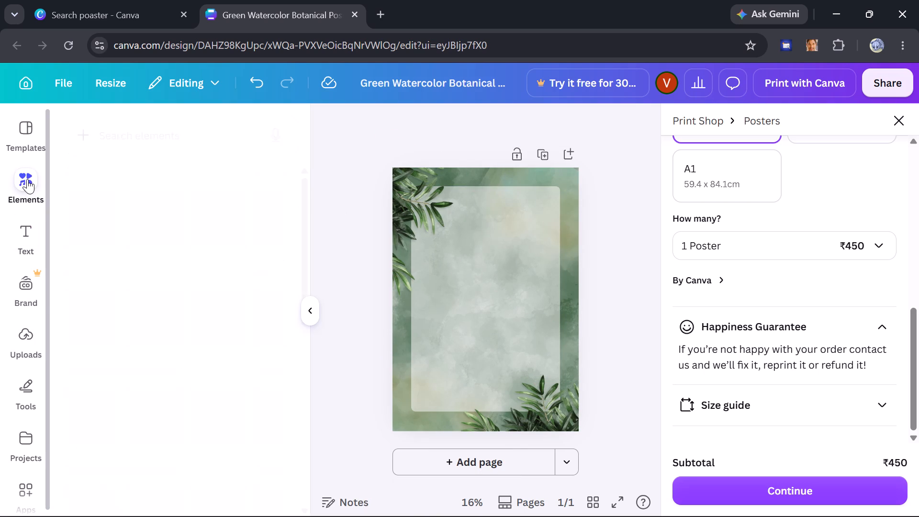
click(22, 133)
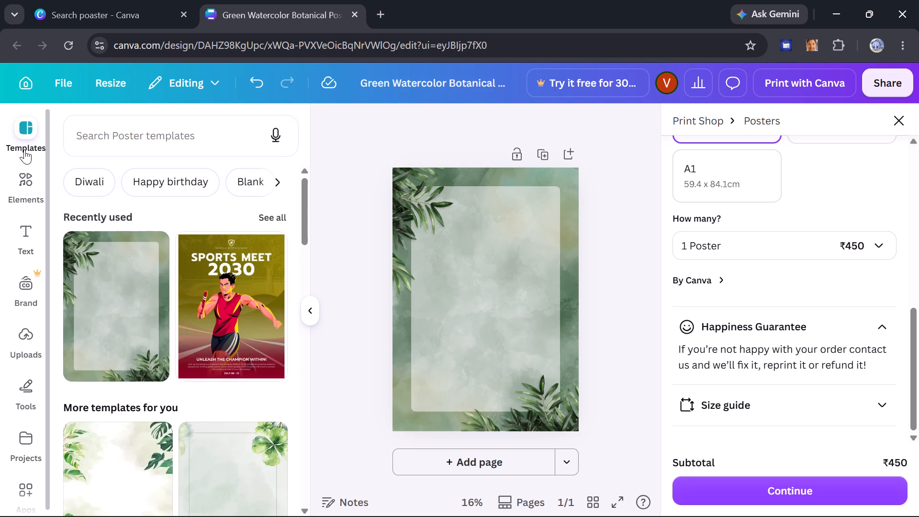
Add the recommended watercolor four-leaf clover graphic to the poster's centre and enlarge it to span most of the pale panel's width.
click(27, 174)
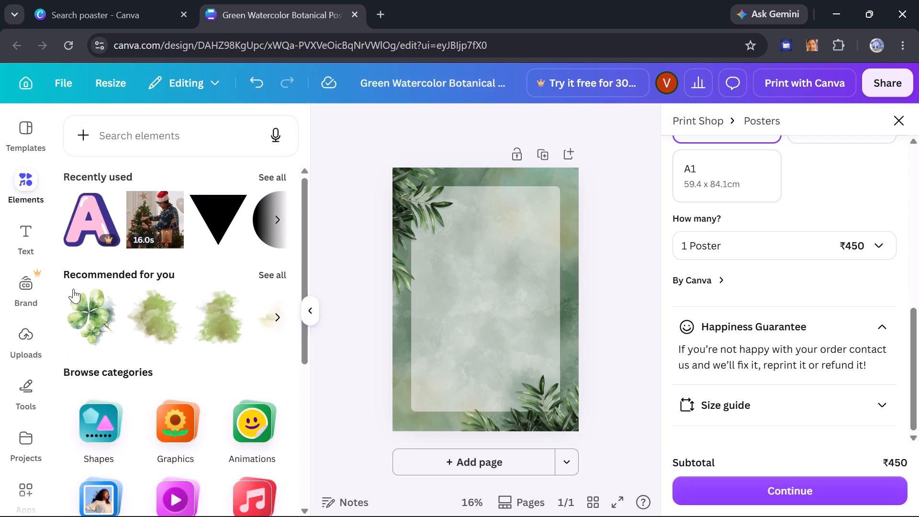
drag(83, 305, 432, 262)
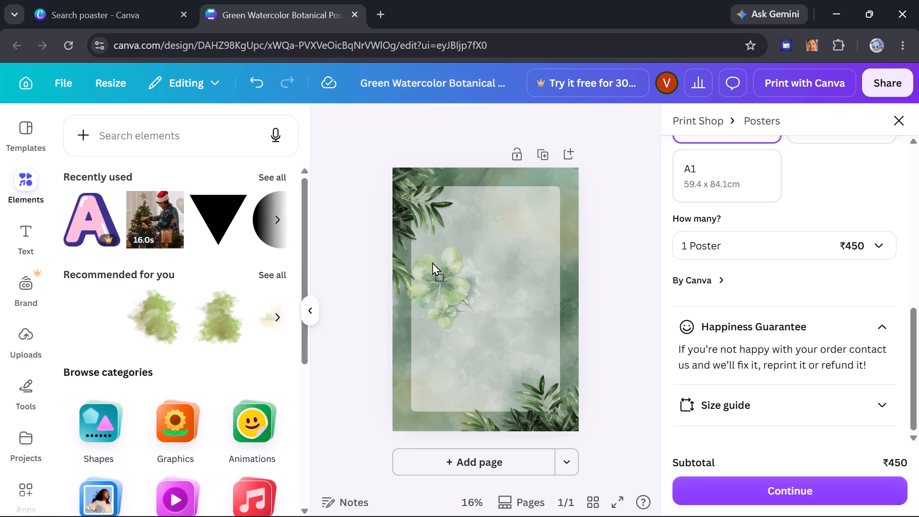
drag(432, 262, 449, 253)
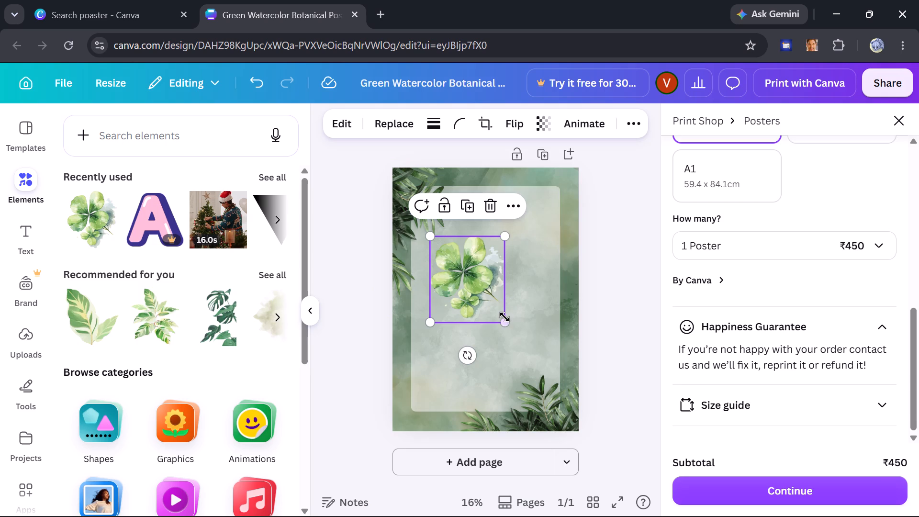
drag(503, 318, 538, 356)
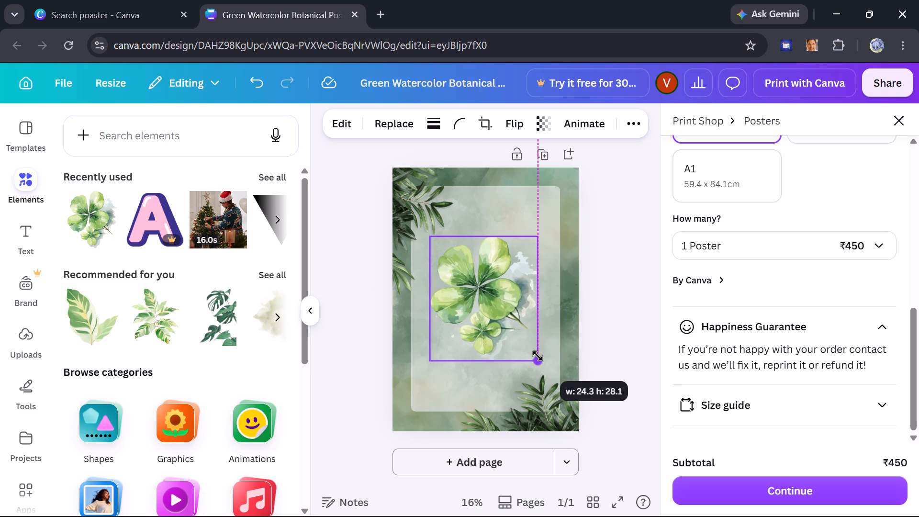
drag(538, 356, 543, 365)
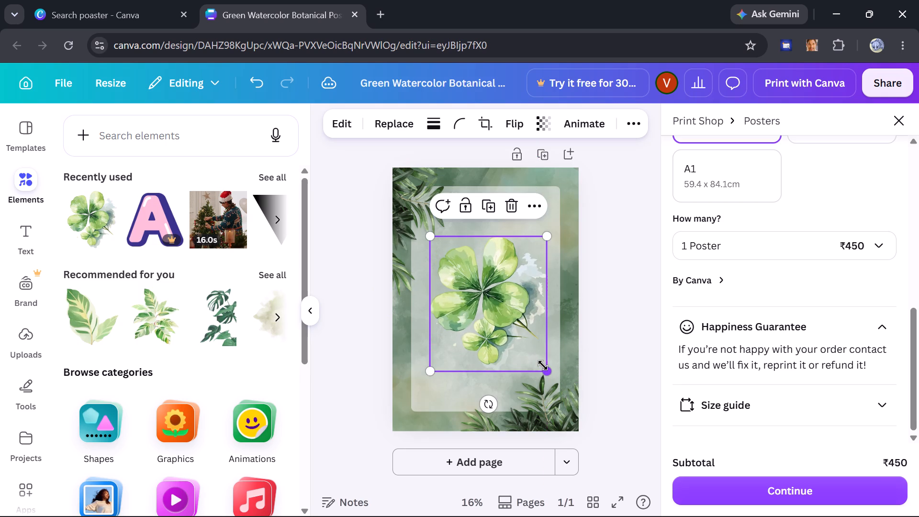
Set the clover graphic's transparency to 55 and deselect it.
click(541, 123)
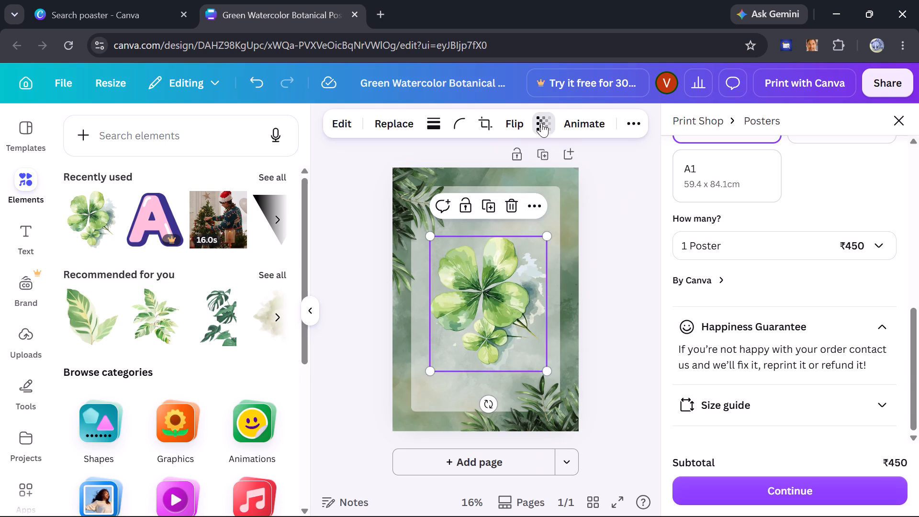
drag(579, 184, 525, 186)
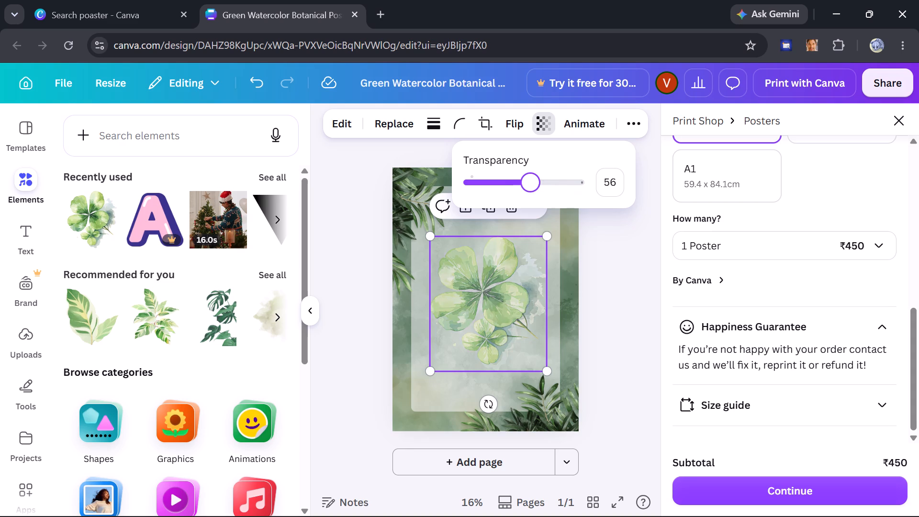
drag(525, 186, 524, 191)
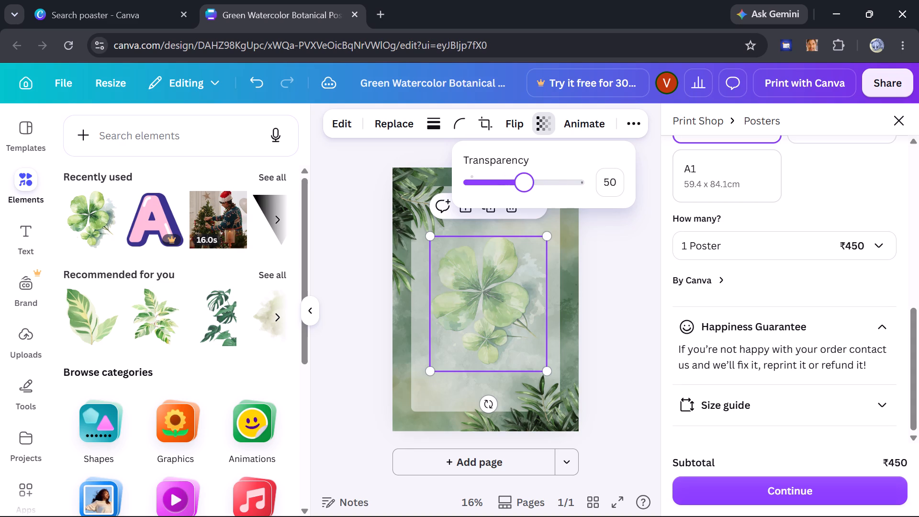
drag(524, 191, 531, 194)
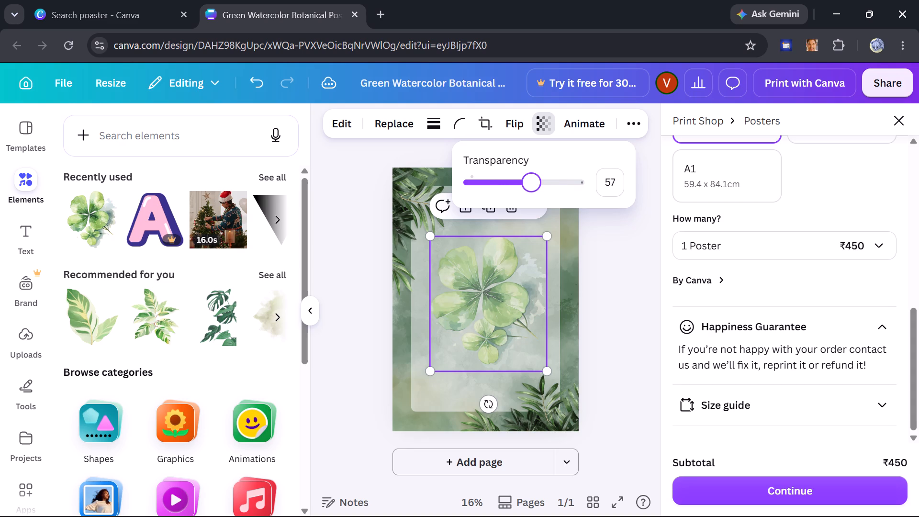
drag(531, 194, 530, 195)
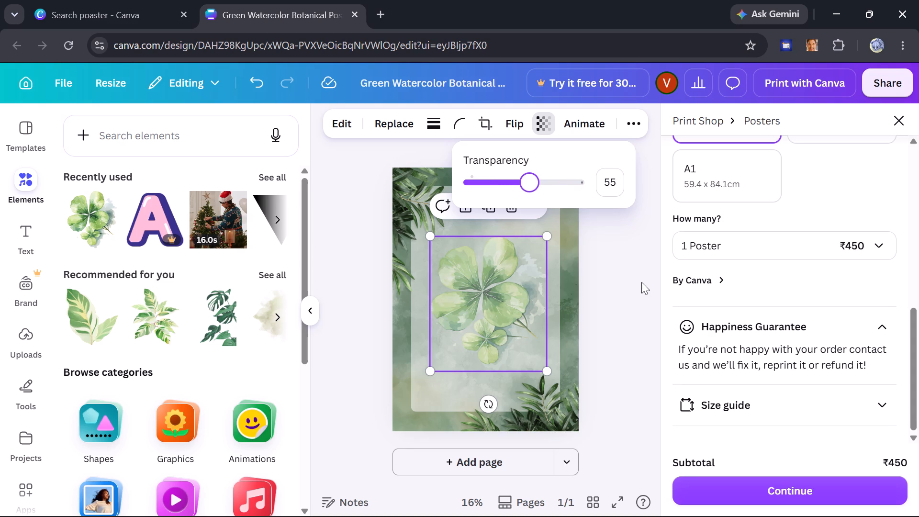
click(641, 282)
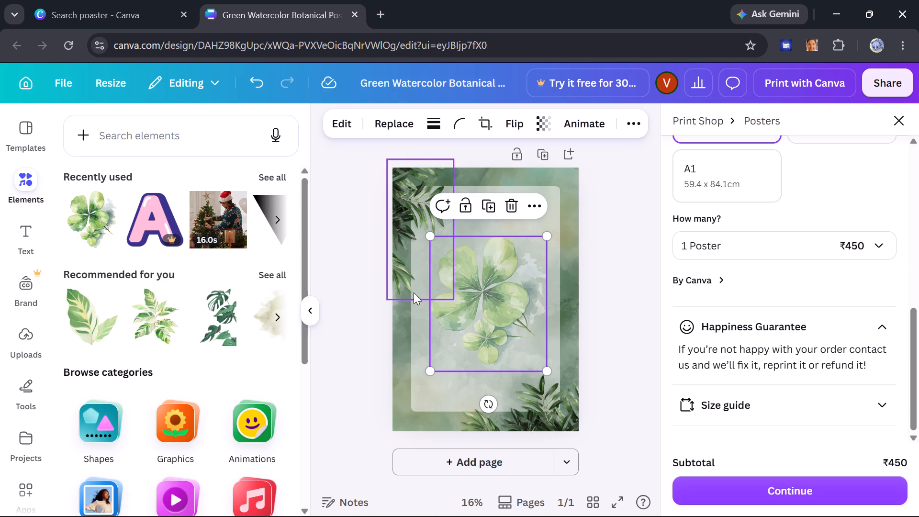
click(351, 359)
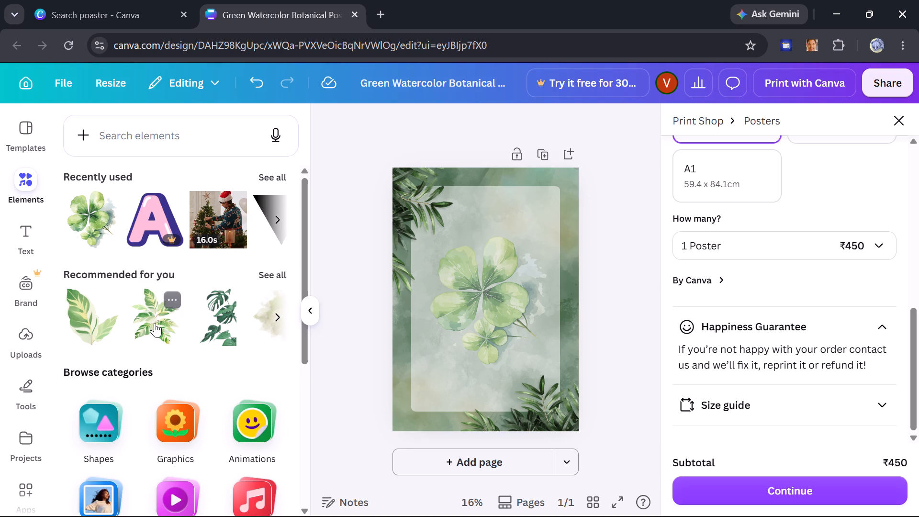
Add the recently used inverted triangle at the poster's top edge and enlarge it to about 24 by 21.
click(263, 177)
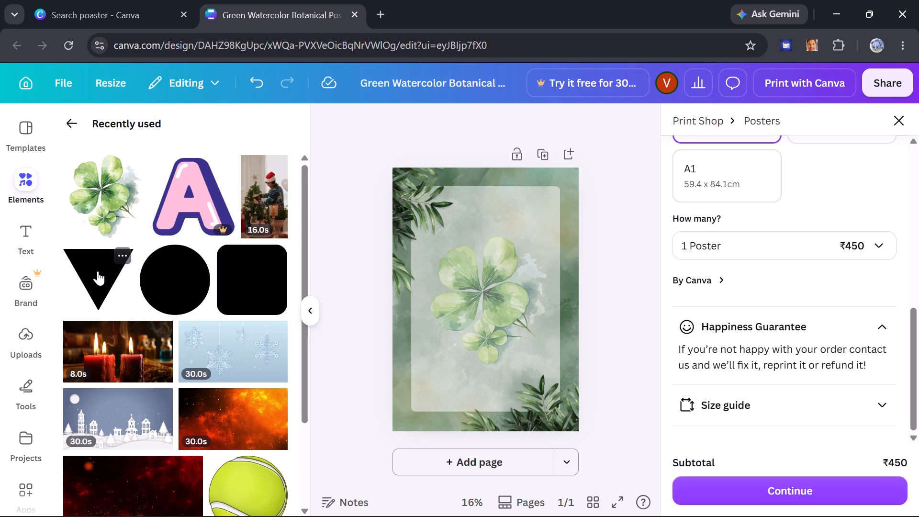
drag(98, 271, 435, 168)
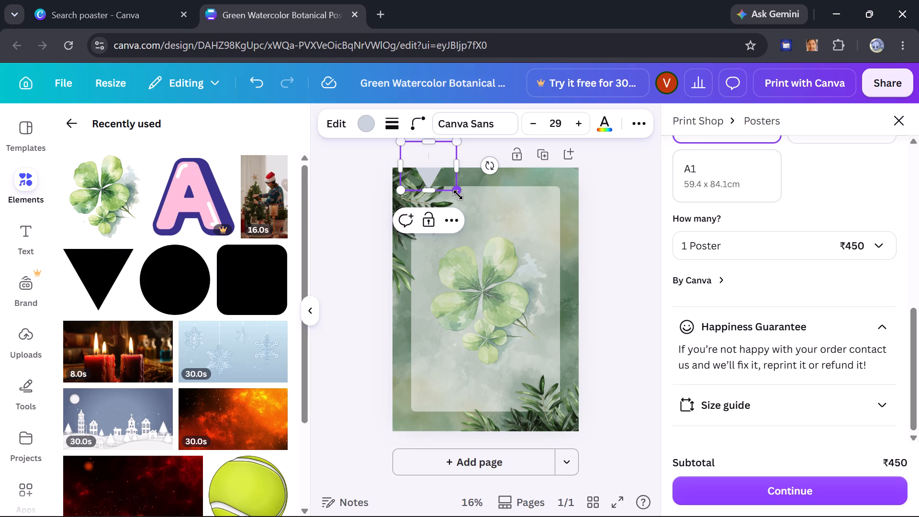
drag(458, 195, 487, 210)
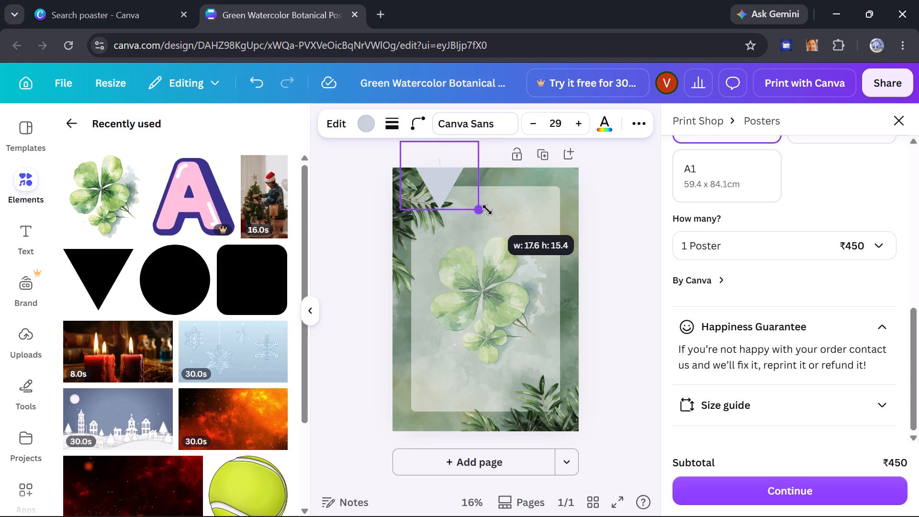
drag(487, 210, 525, 217)
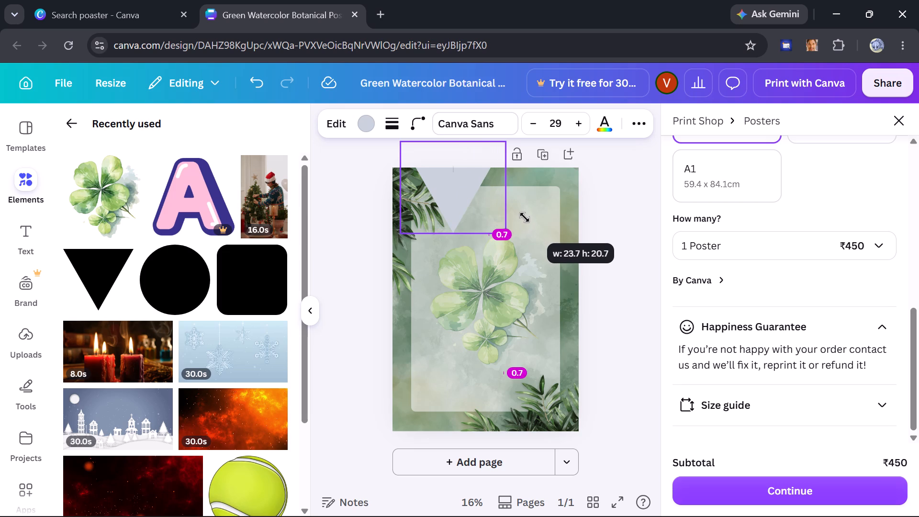
drag(525, 217, 529, 220)
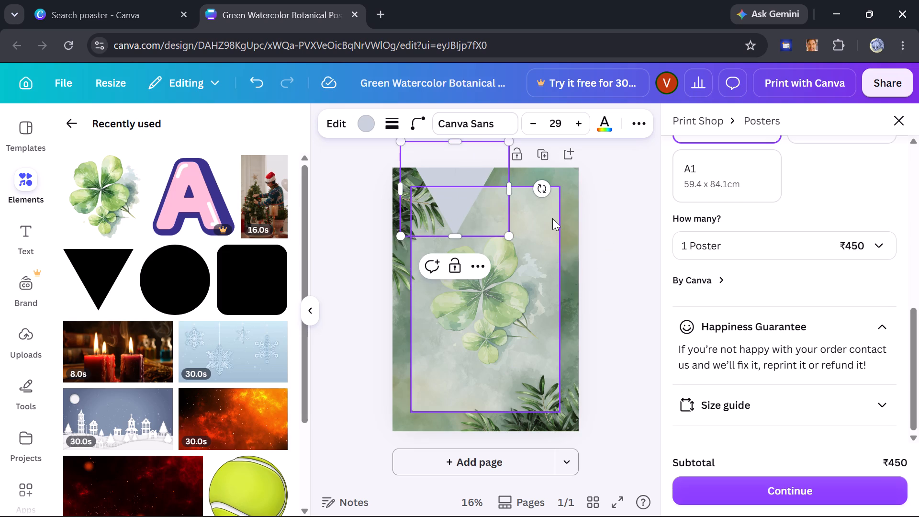
Move the triangle down over the clover, aligning its top edge with the pale panel's top edge.
drag(466, 194, 492, 215)
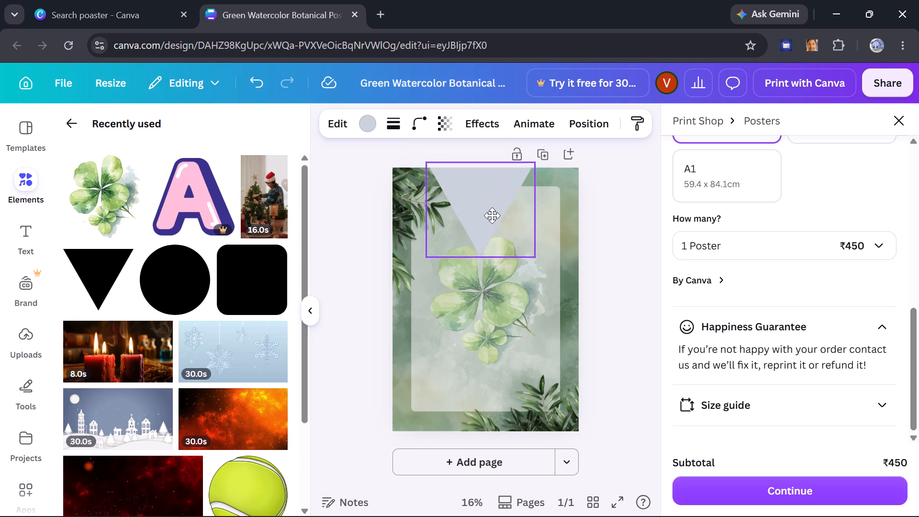
drag(492, 215, 509, 242)
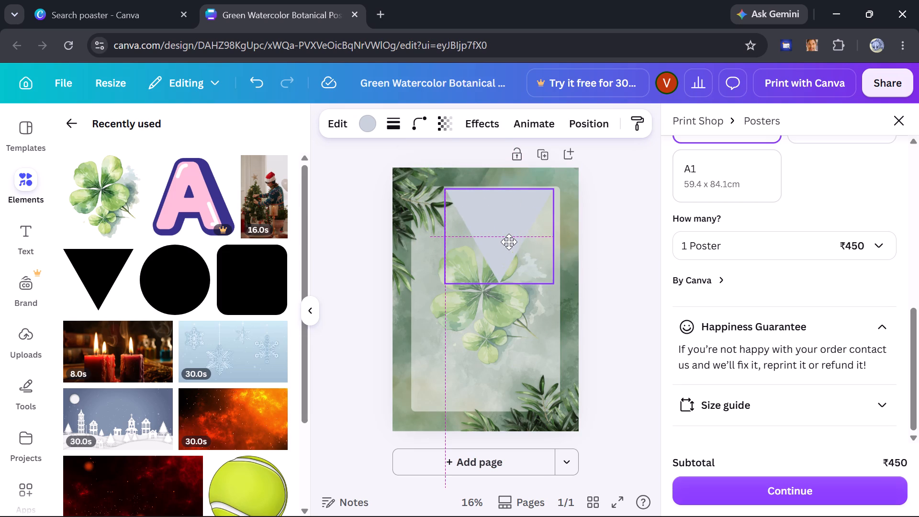
drag(509, 242, 510, 240)
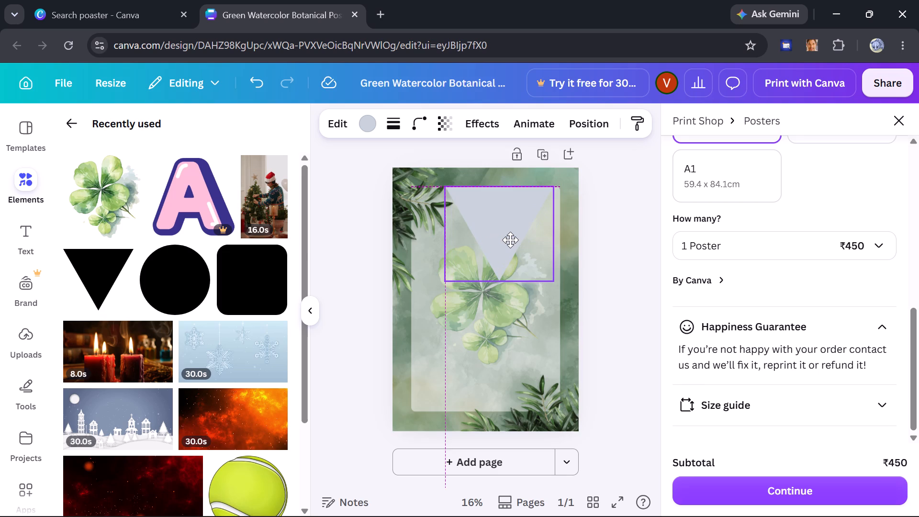
drag(510, 240, 511, 240)
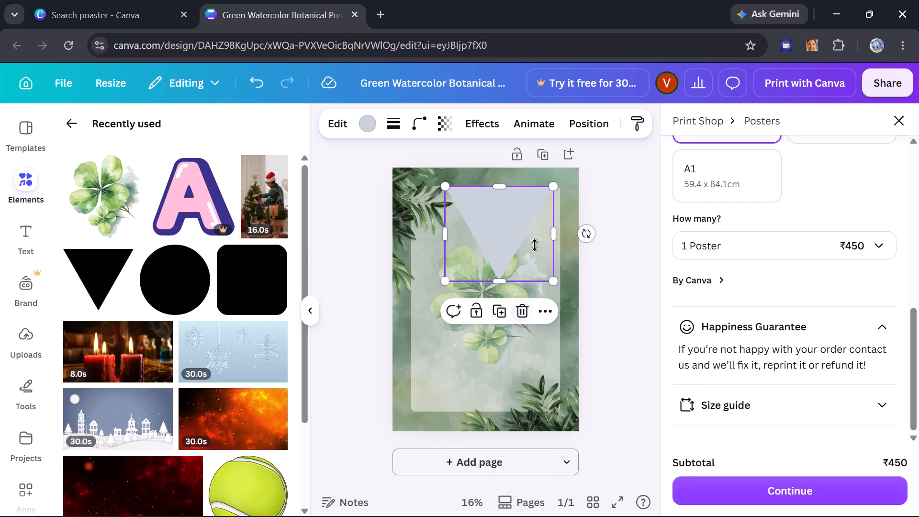
Try white and no fill on the triangle, and recolour it with the third swatch, a muted green, in the background photo's colours.
click(369, 126)
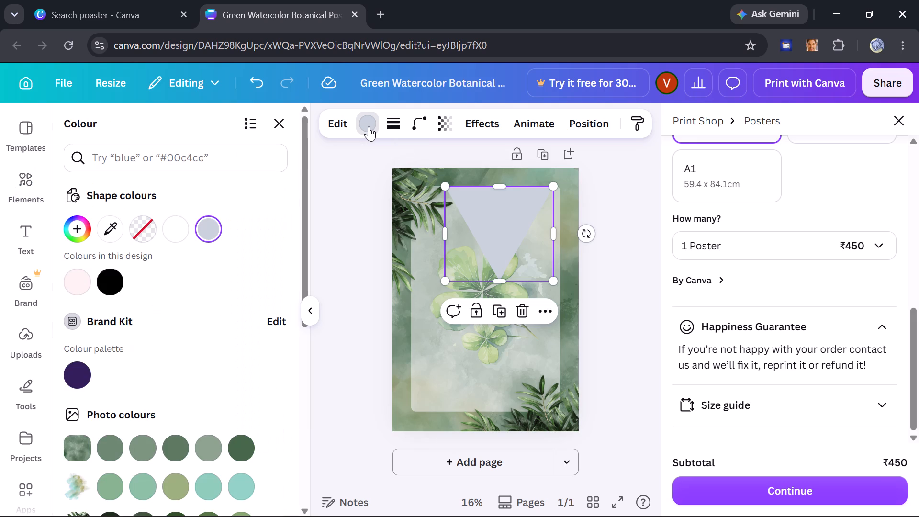
click(179, 229)
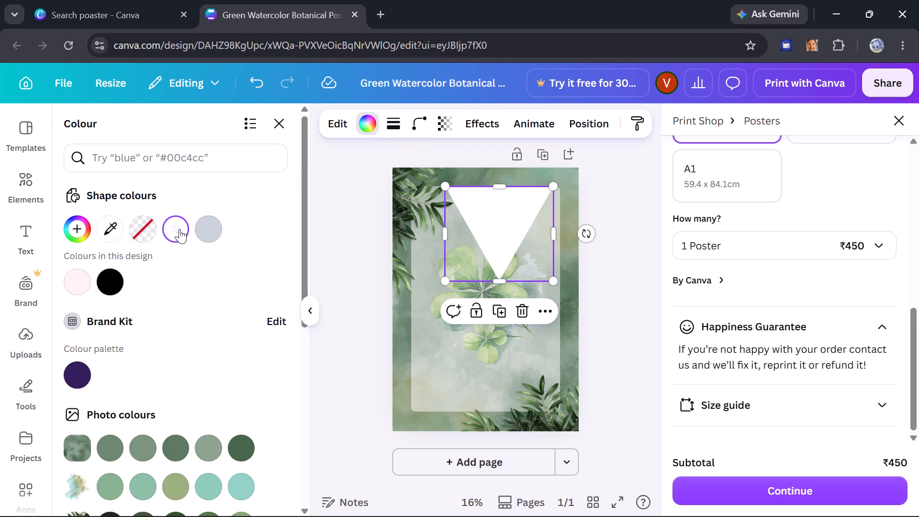
click(216, 226)
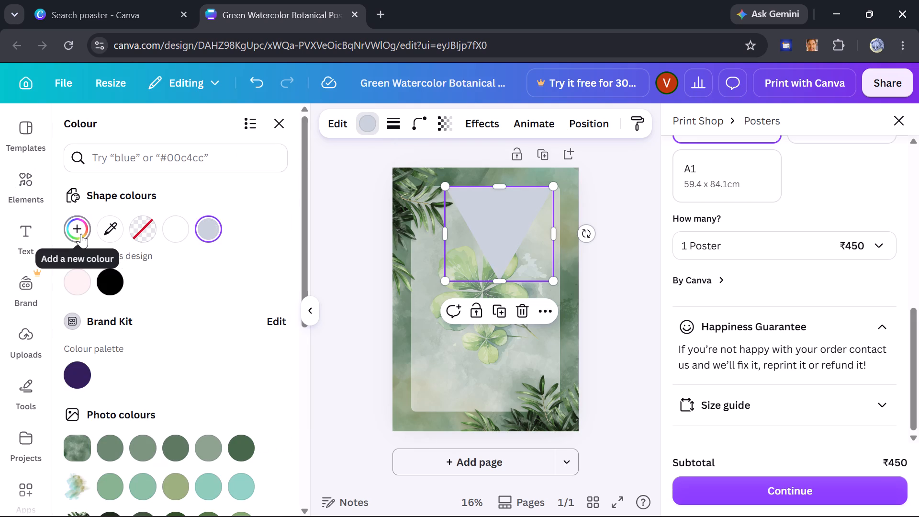
click(135, 231)
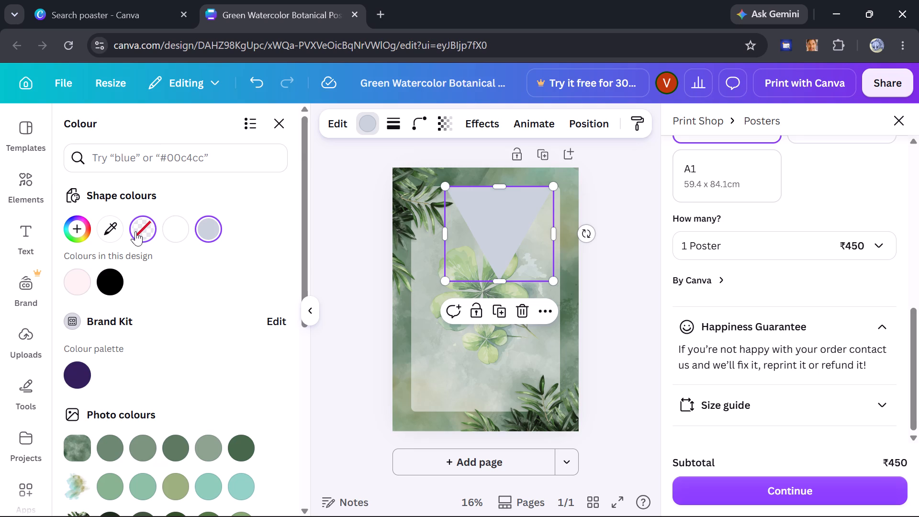
click(205, 225)
click(73, 439)
click(112, 450)
click(141, 450)
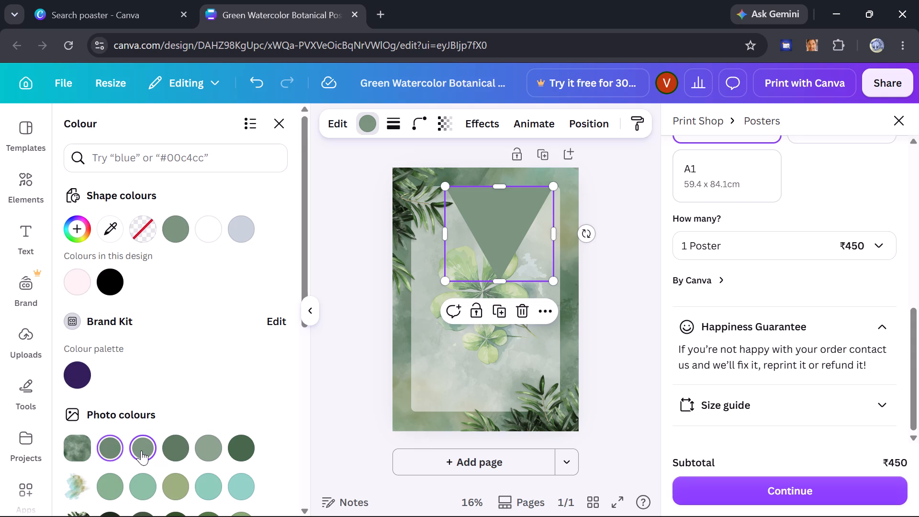
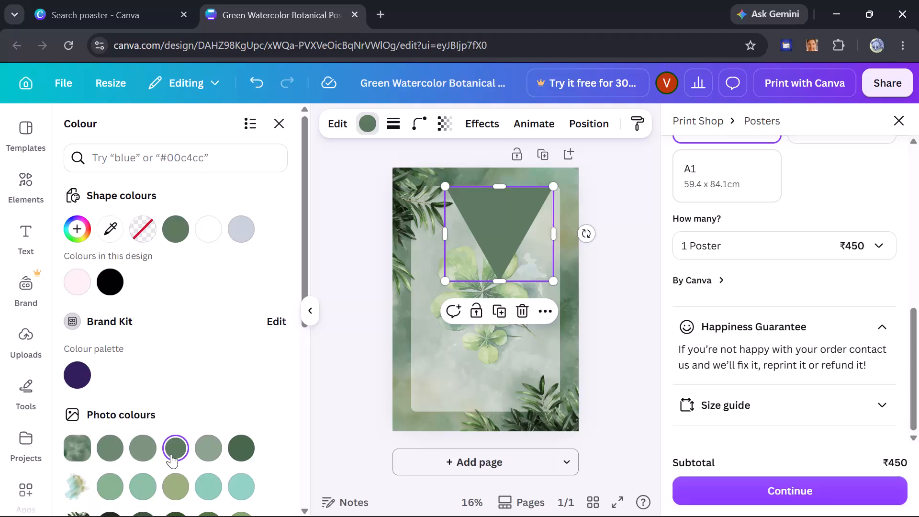
Flatten the inverted triangle to less than half its height, keeping its top edge on the pale panel's top edge.
drag(497, 277, 506, 224)
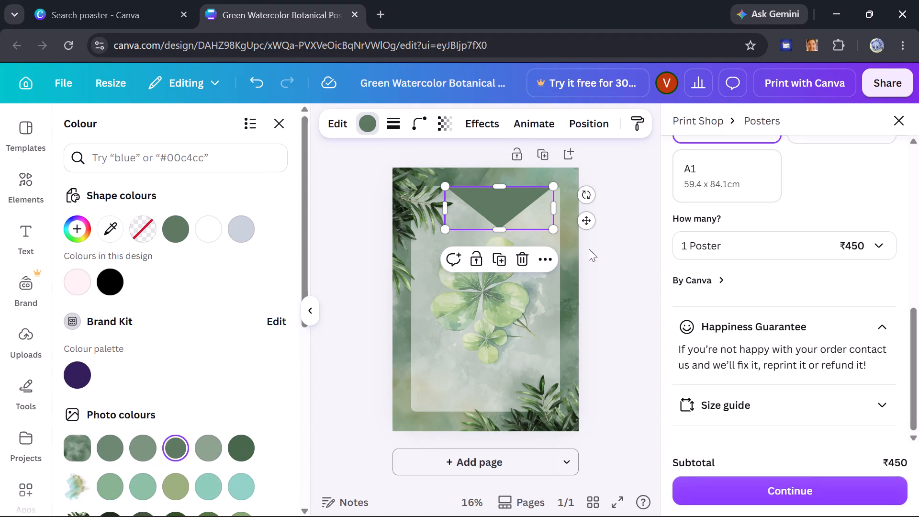
Duplicate the flattened triangle and move the copy to the pale panel's lower-left corner.
click(502, 256)
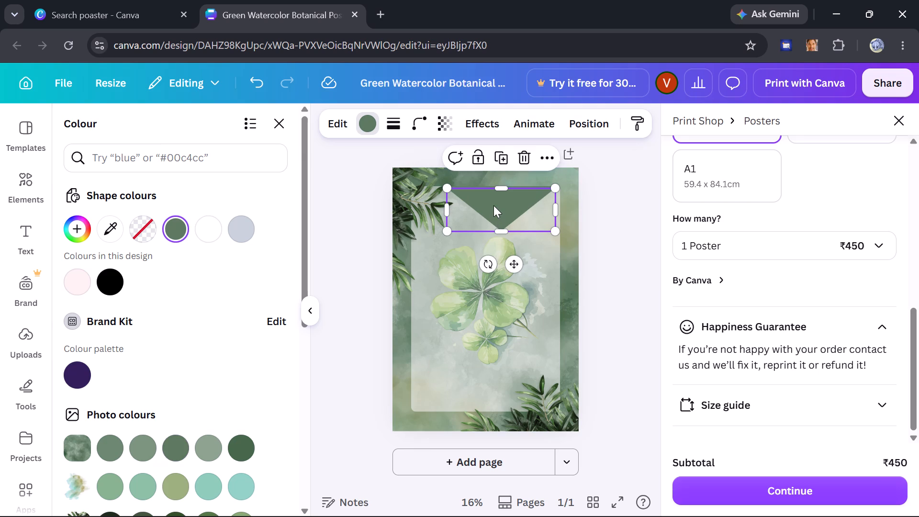
drag(493, 203, 461, 385)
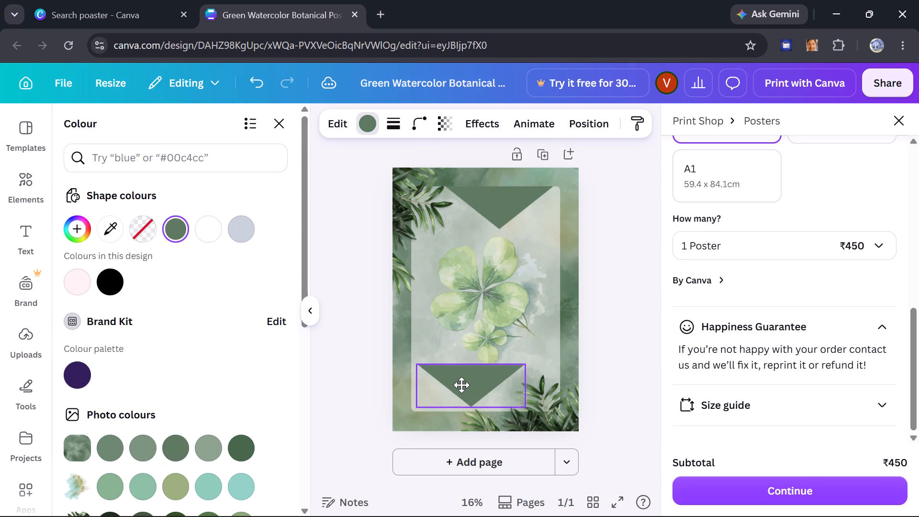
drag(461, 385, 459, 382)
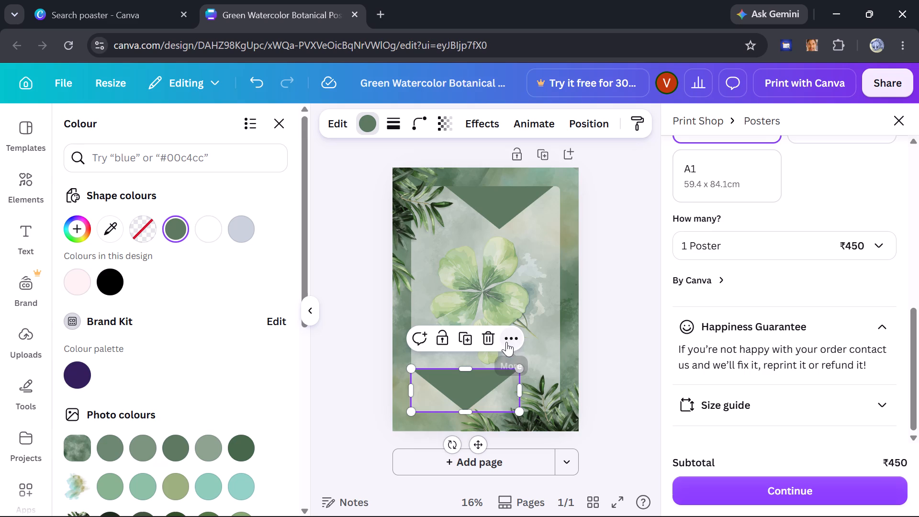
click(508, 337)
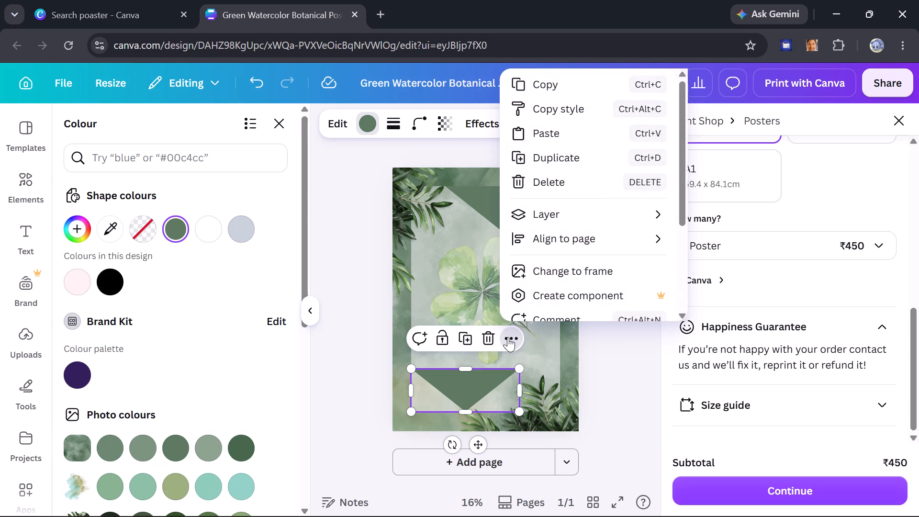
click(508, 337)
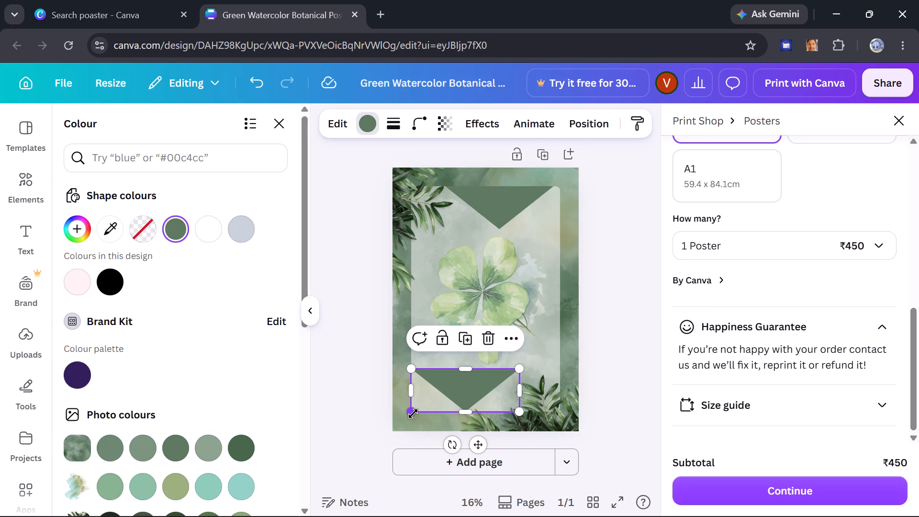
Rotate the copied triangle half a turn so its tip points up towards the clover.
drag(413, 414, 380, 336)
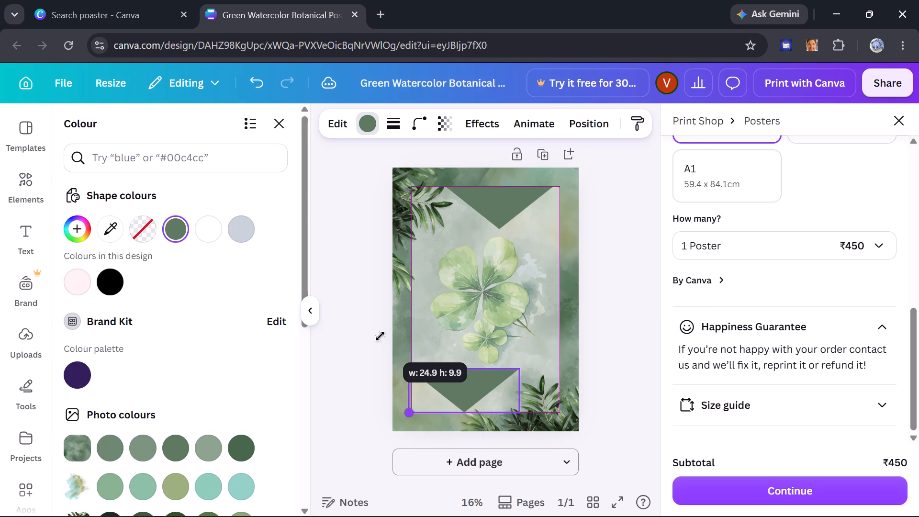
drag(380, 336, 385, 336)
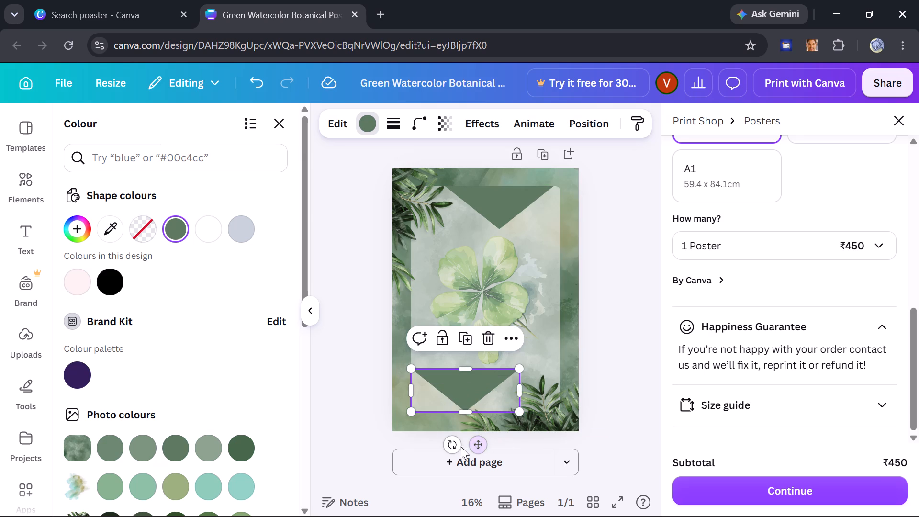
drag(456, 447, 415, 342)
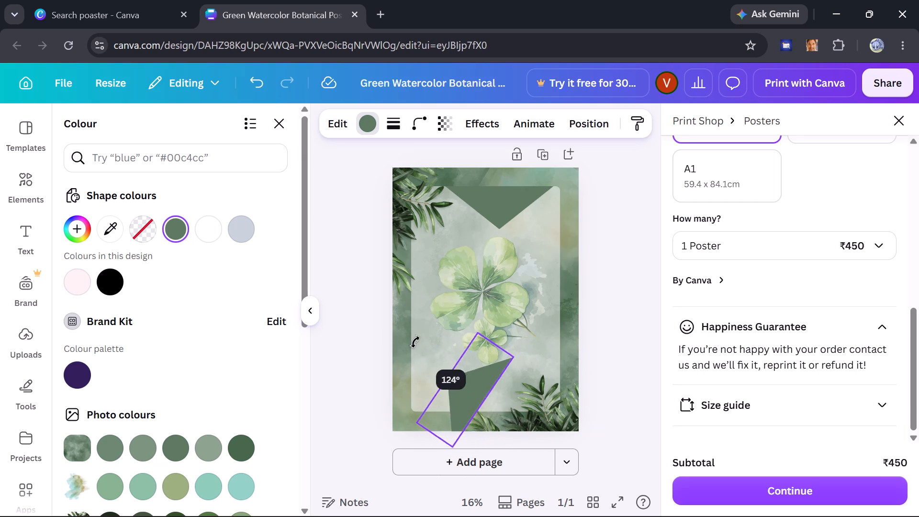
drag(415, 342, 471, 336)
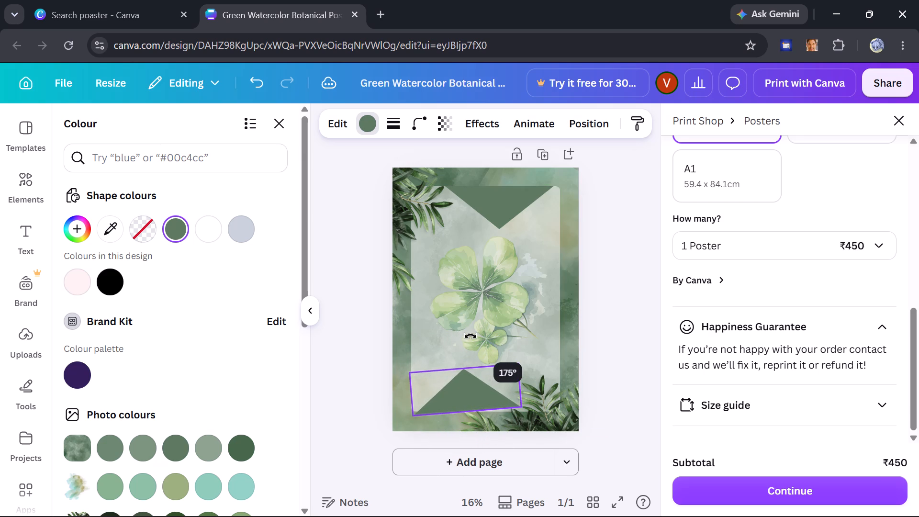
drag(471, 336, 474, 337)
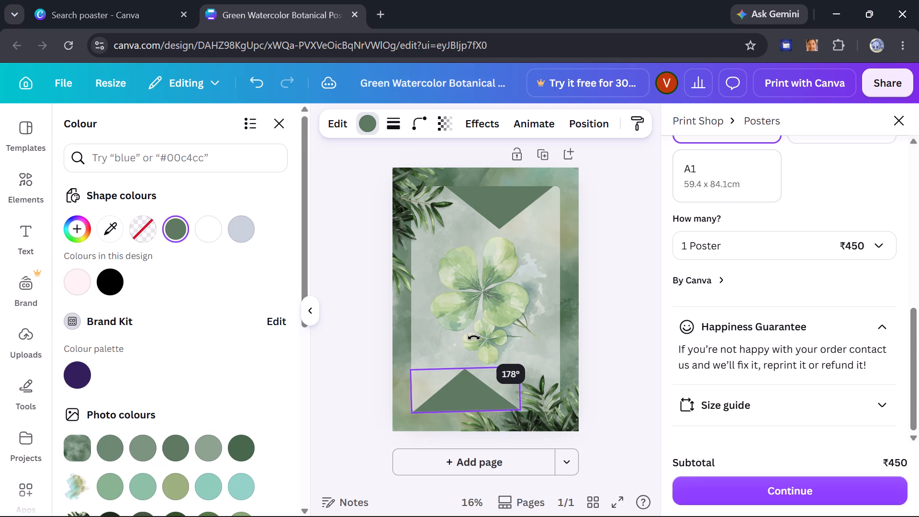
drag(474, 337, 474, 338)
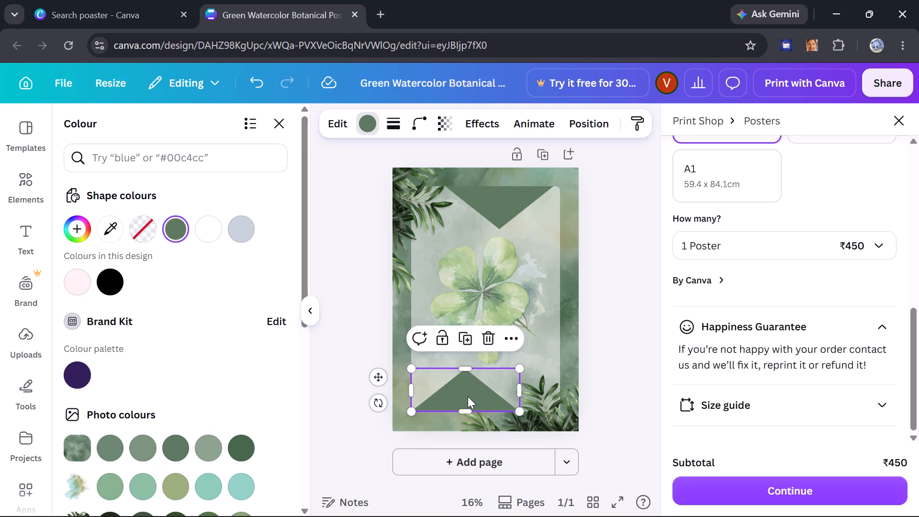
Shift the upward-pointing triangle right along the pale panel's bottom edge until it sits below the clover, and deselect it.
drag(468, 396, 484, 395)
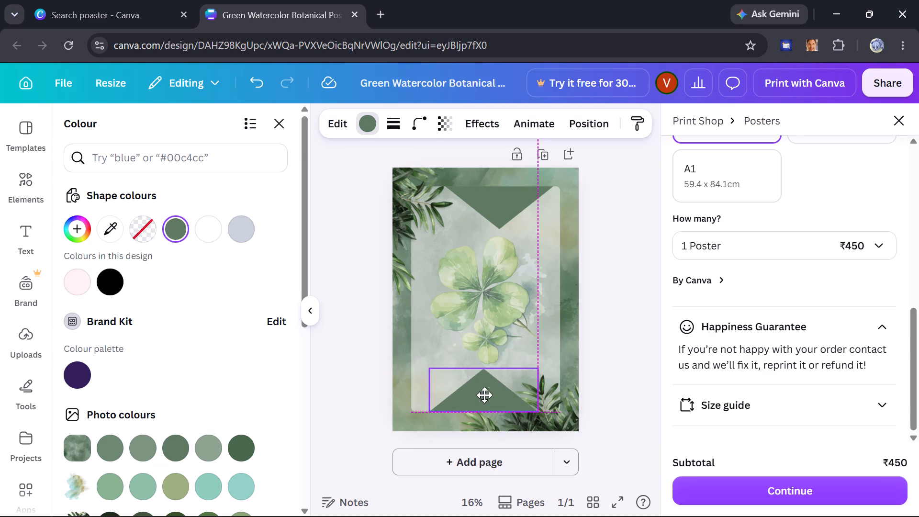
drag(484, 395, 472, 396)
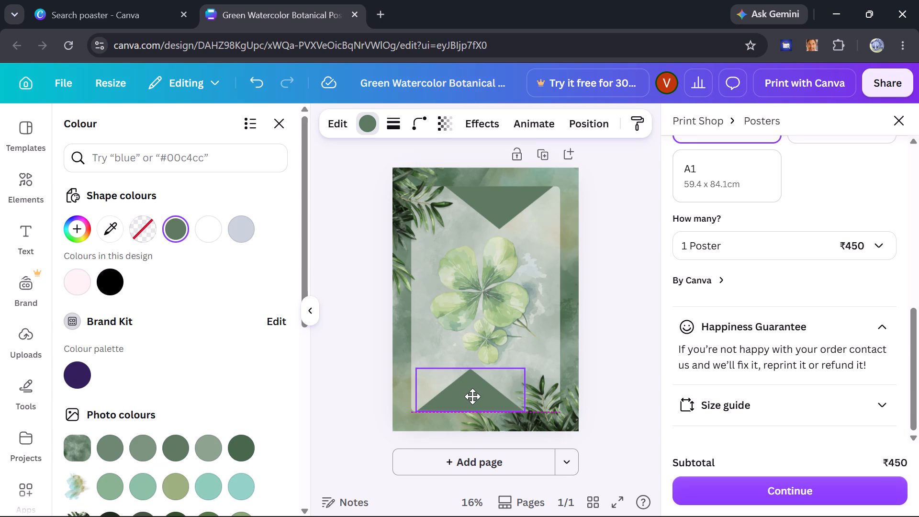
drag(472, 396, 475, 397)
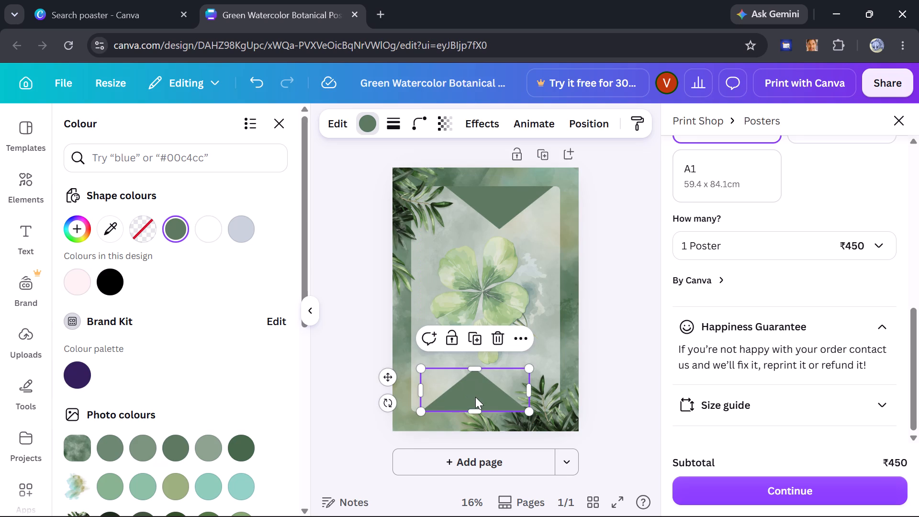
click(609, 376)
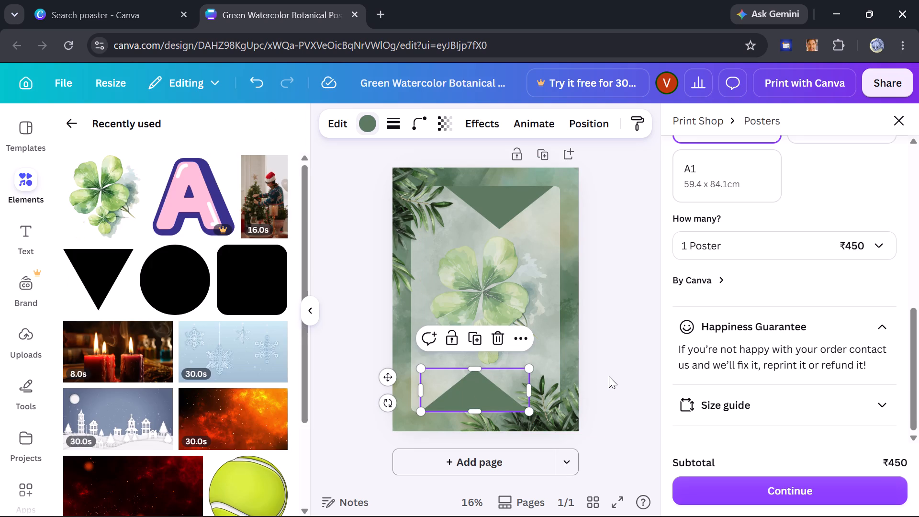
click(611, 332)
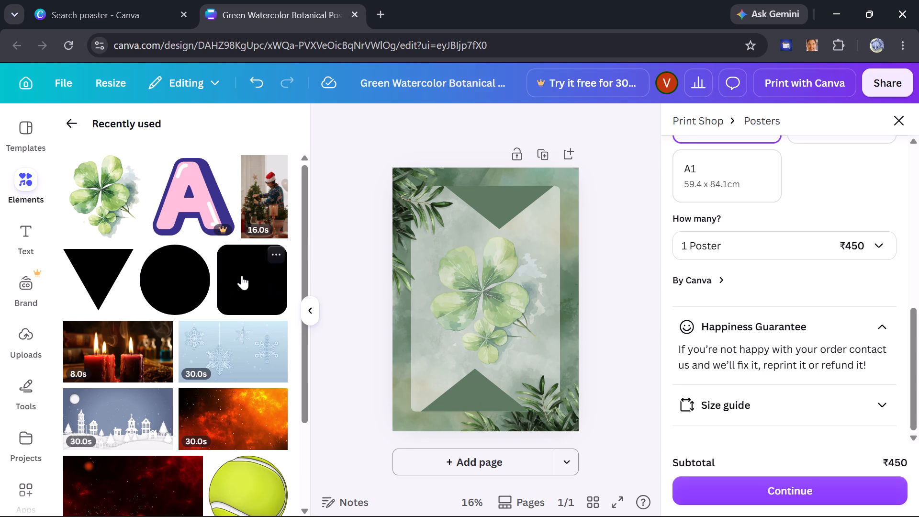
Add the recently used circle at the poster's left edge and shrink it to about 4.3 by 4.3.
drag(183, 279, 281, 285)
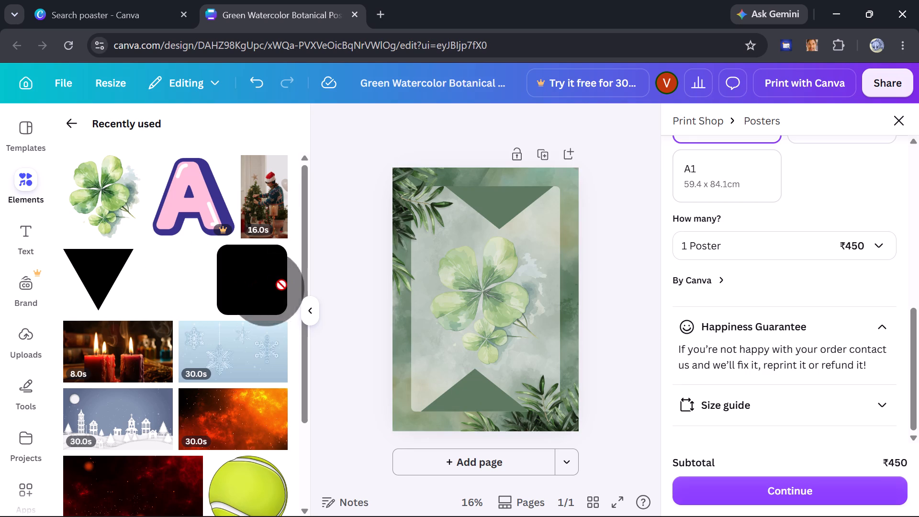
drag(281, 285, 435, 318)
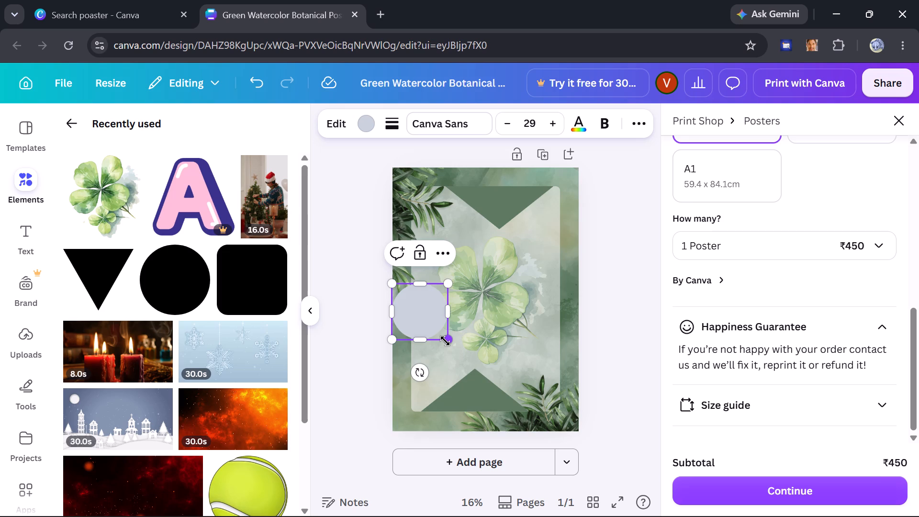
drag(445, 341, 400, 314)
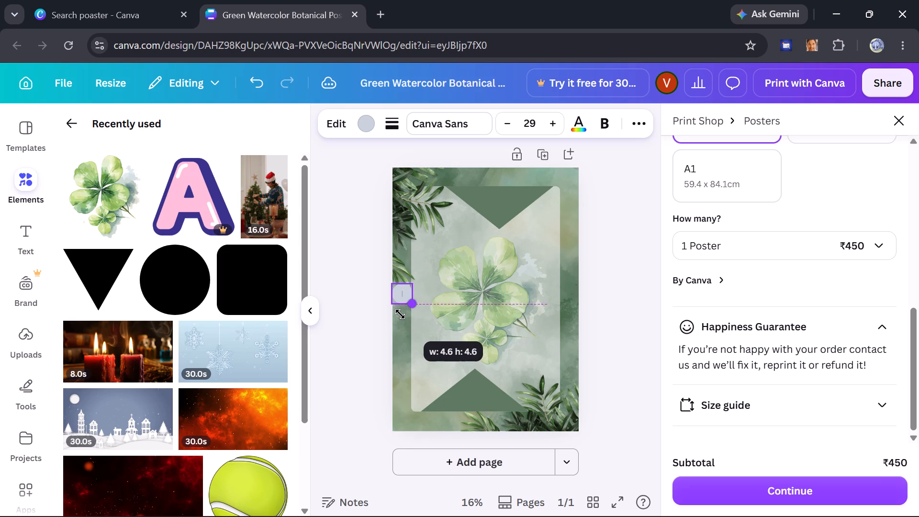
drag(400, 314, 399, 312)
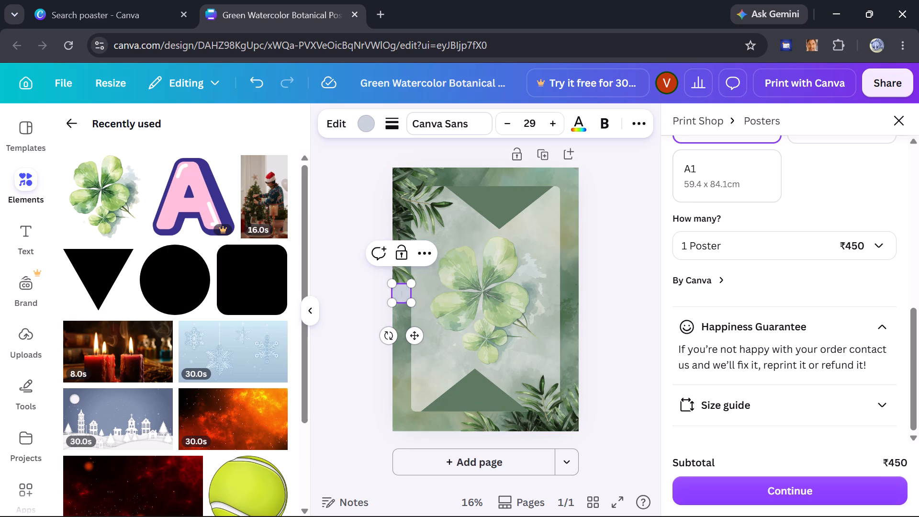
Stretch the small circle downwards into a narrow vertical ellipse about 4.3 wide and 15 high.
drag(400, 293, 400, 305)
drag(400, 305, 400, 307)
drag(400, 307, 400, 329)
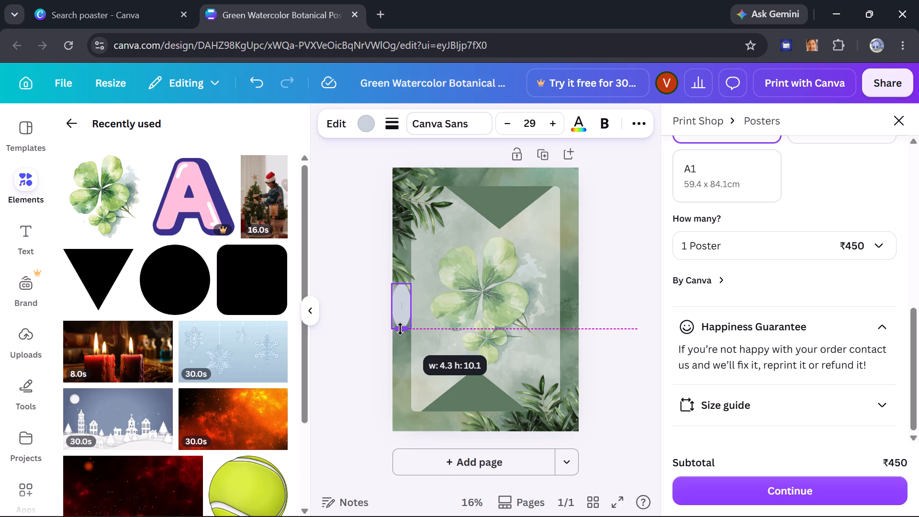
drag(400, 329, 401, 362)
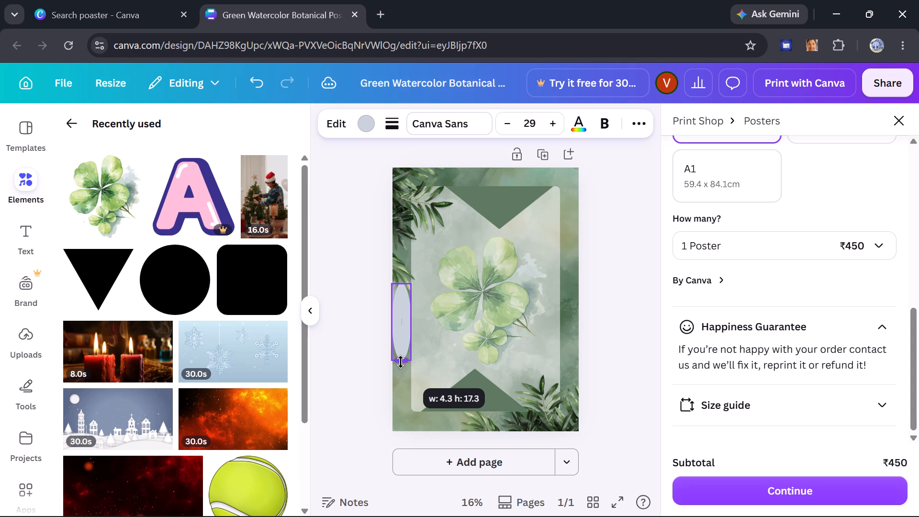
drag(401, 362, 403, 351)
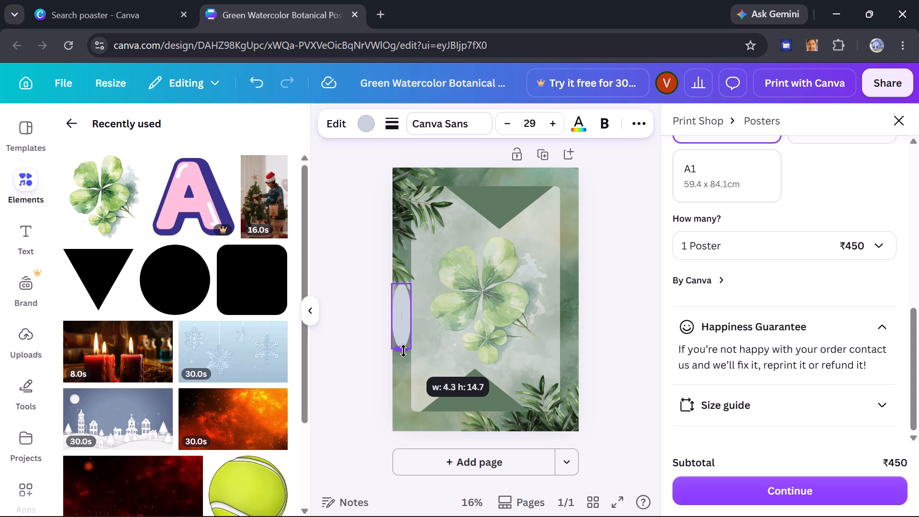
drag(403, 351, 403, 353)
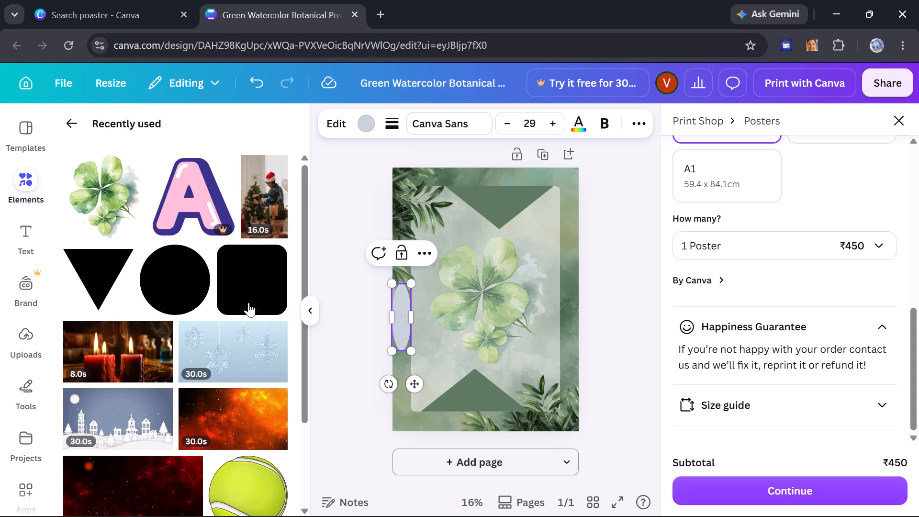
Try a dark green and a light grey-green on the ellipse, and recolour it with Greygreen #5d7a60 from the photo colours.
click(367, 124)
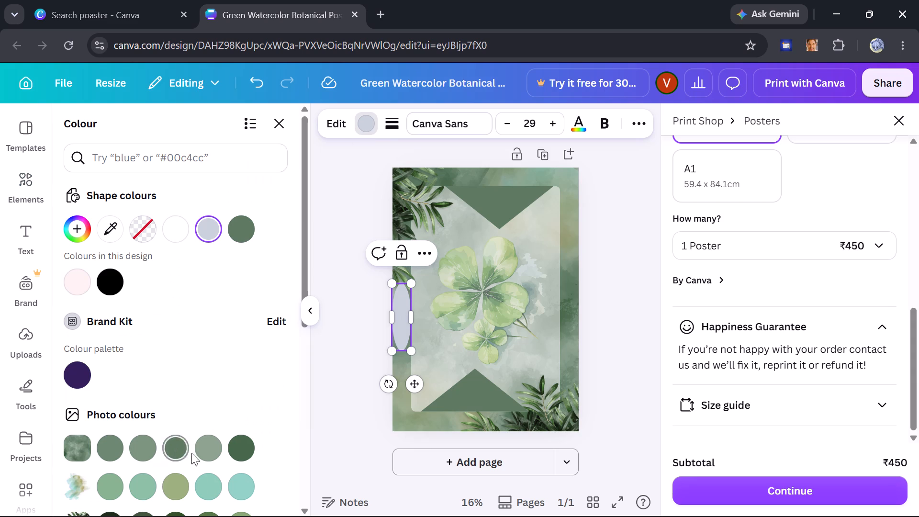
click(239, 445)
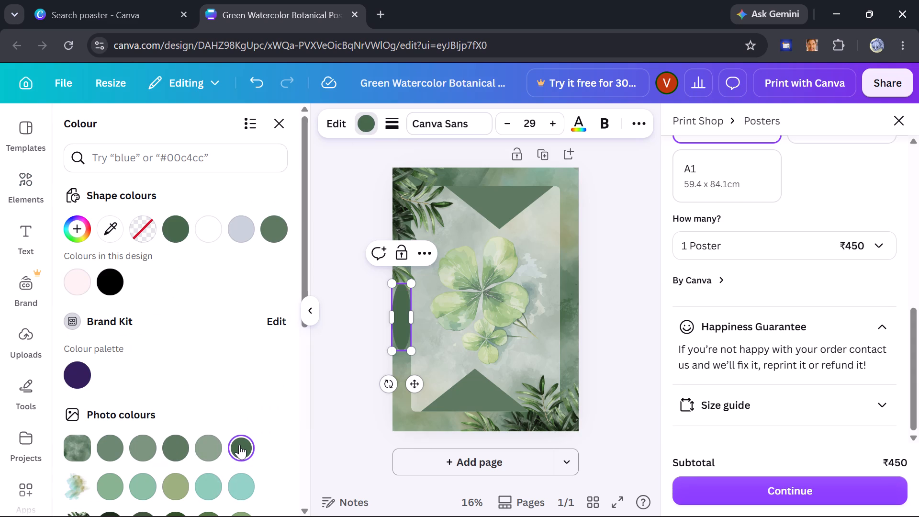
click(202, 450)
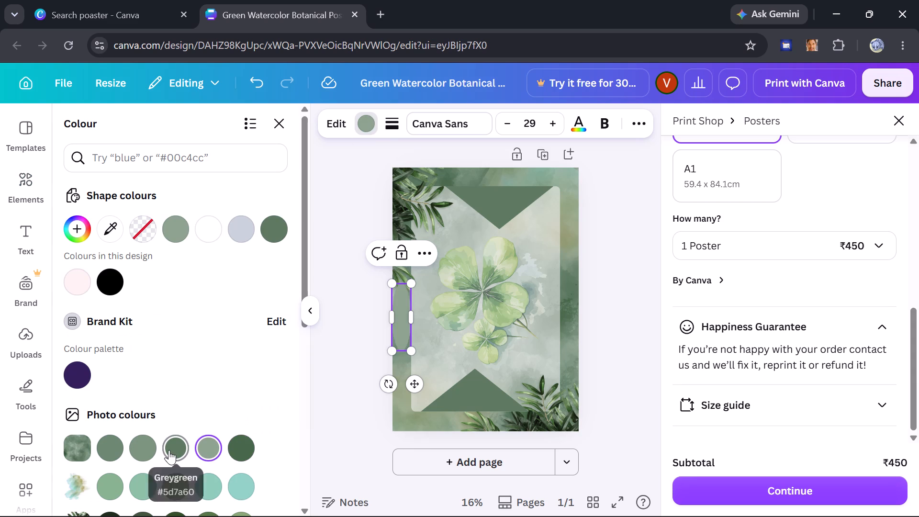
click(169, 450)
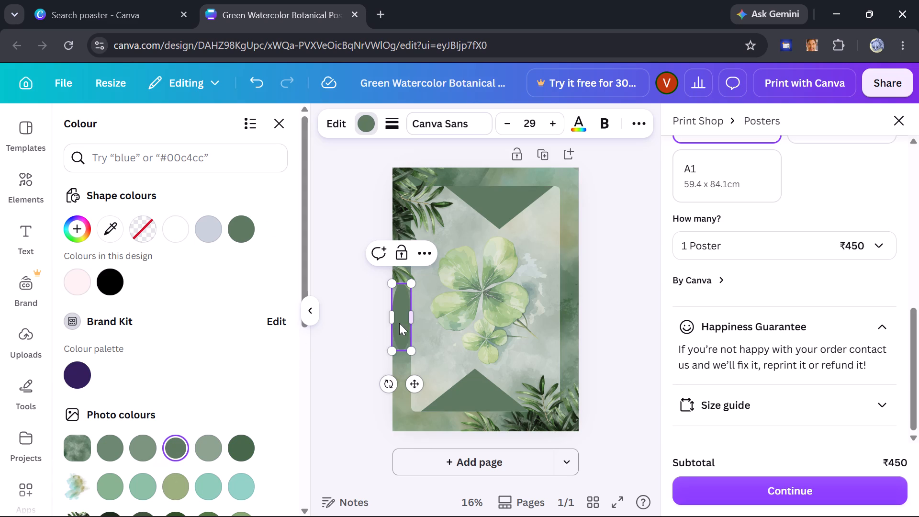
Move the ellipse down to the pale panel's lower-left edge, beside the bottom triangle, and deselect it.
drag(399, 323, 400, 379)
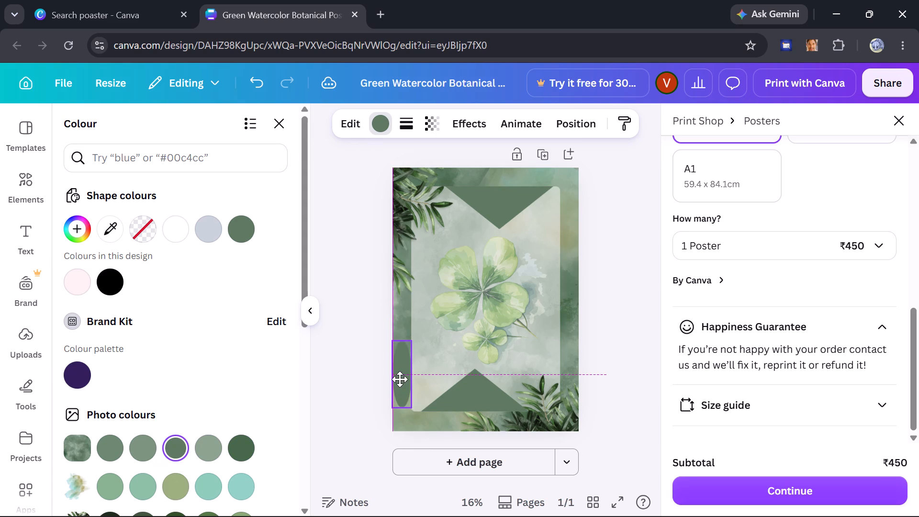
drag(400, 379, 400, 375)
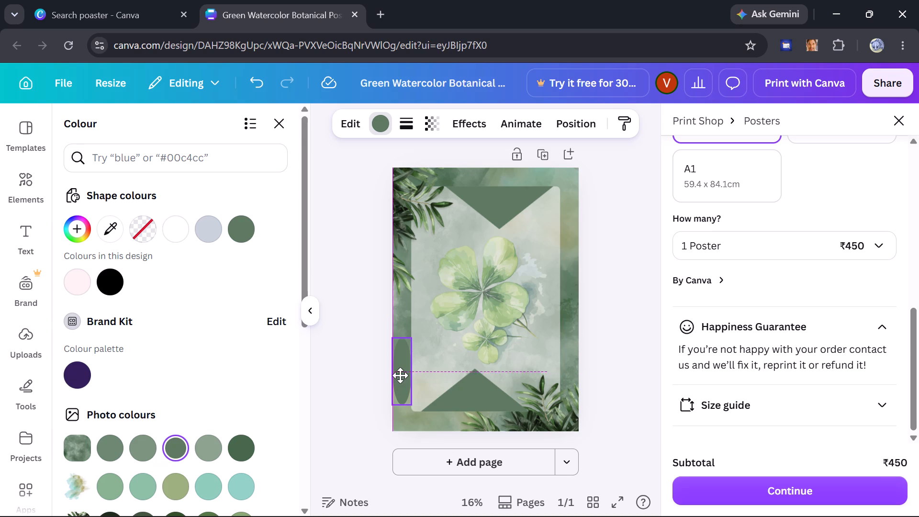
drag(400, 375, 432, 366)
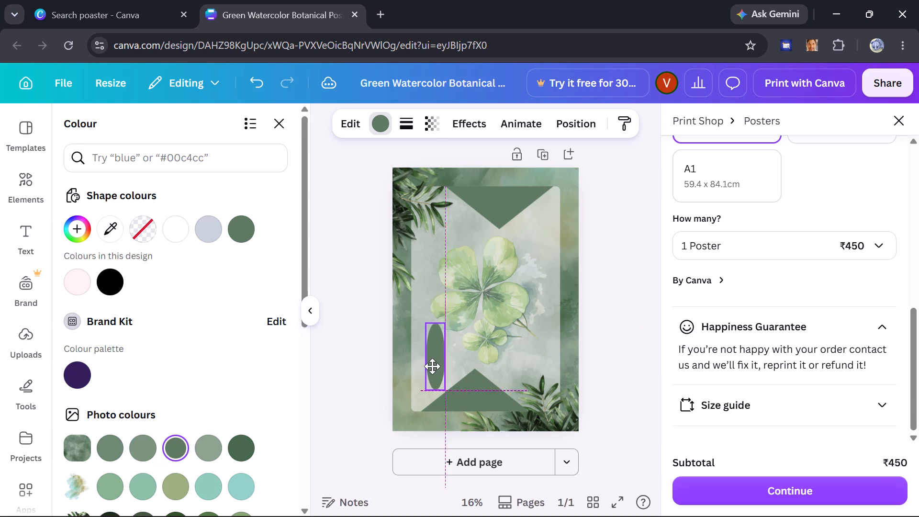
drag(432, 366, 420, 382)
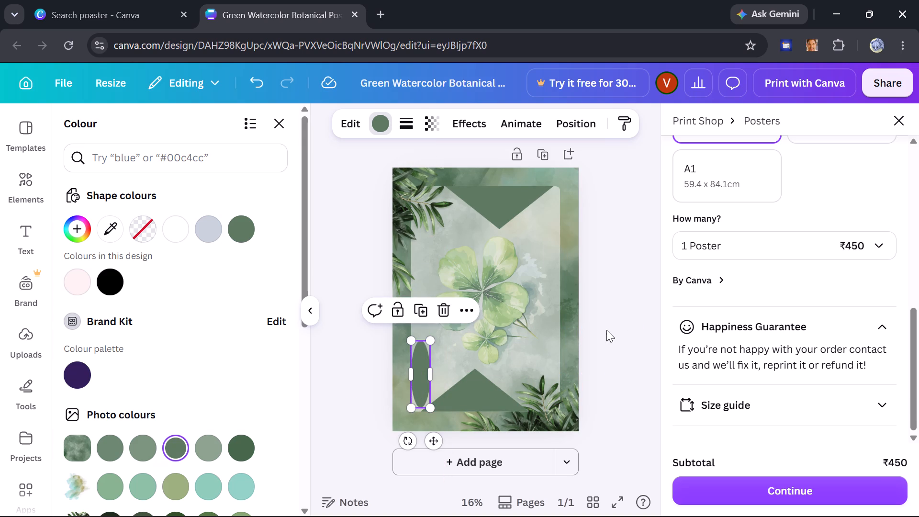
click(606, 330)
click(621, 336)
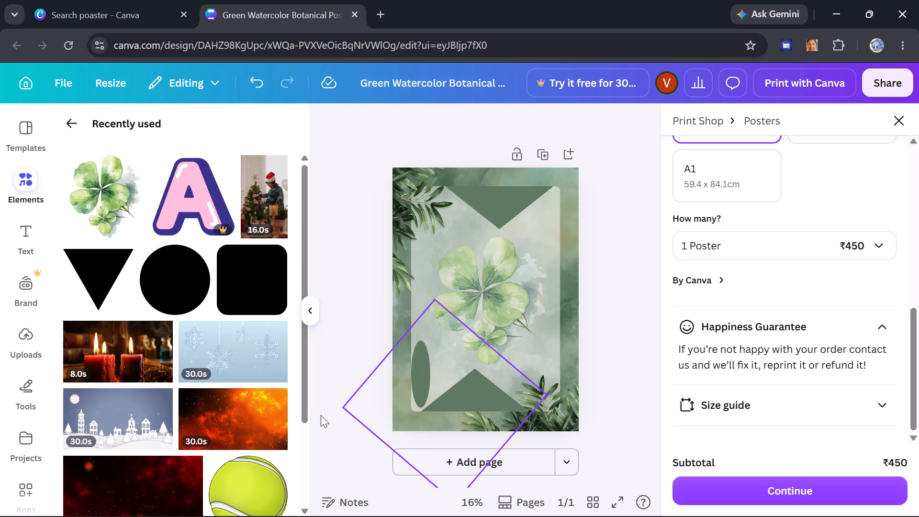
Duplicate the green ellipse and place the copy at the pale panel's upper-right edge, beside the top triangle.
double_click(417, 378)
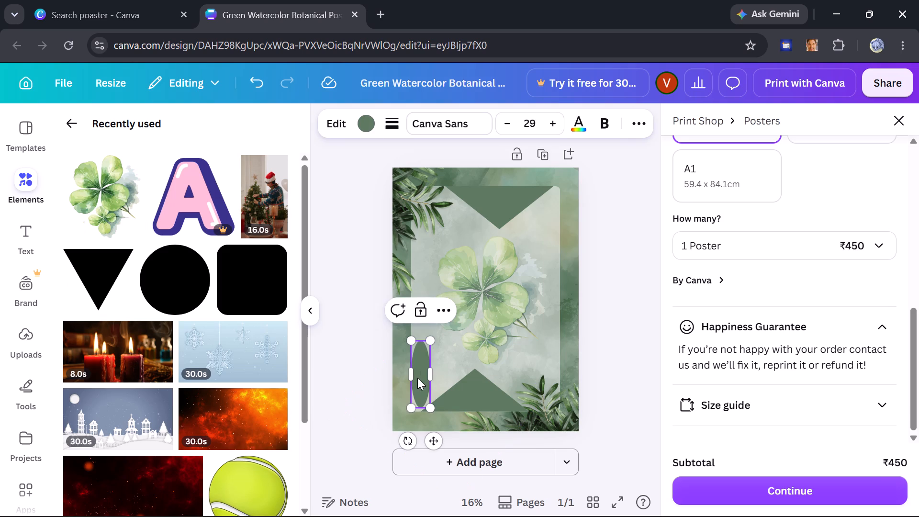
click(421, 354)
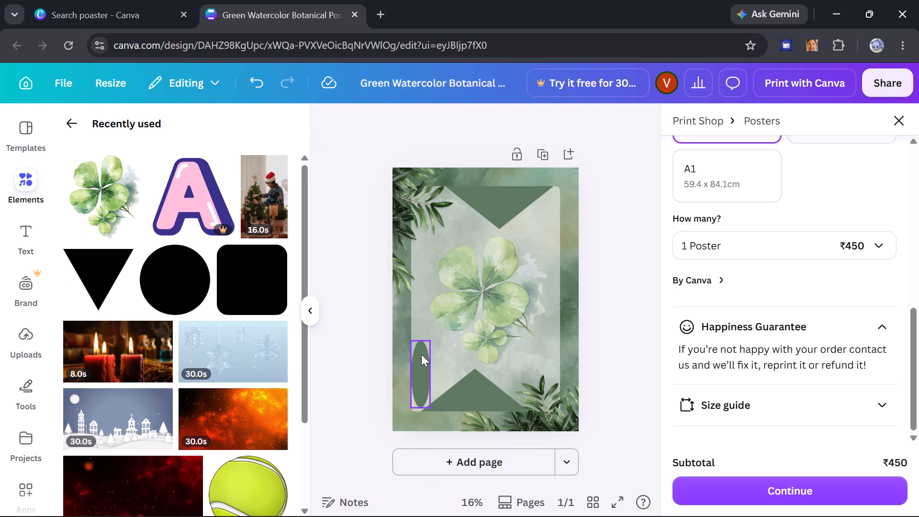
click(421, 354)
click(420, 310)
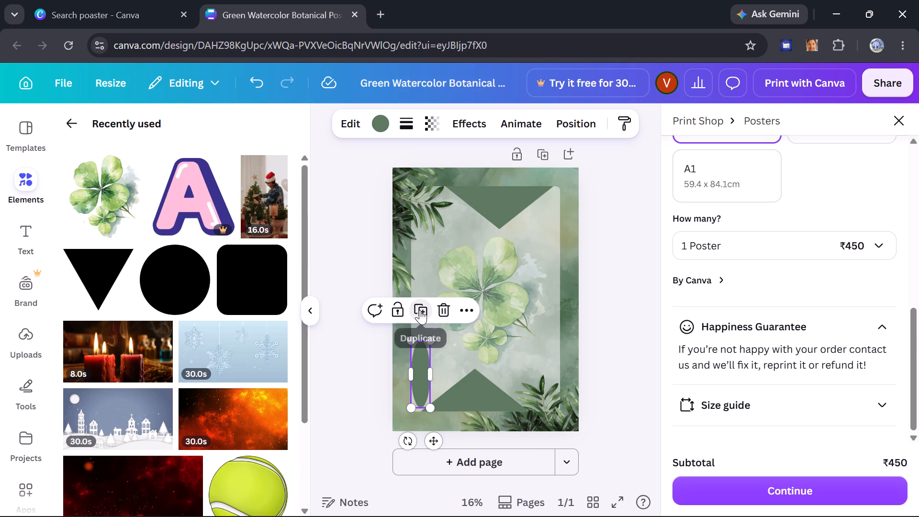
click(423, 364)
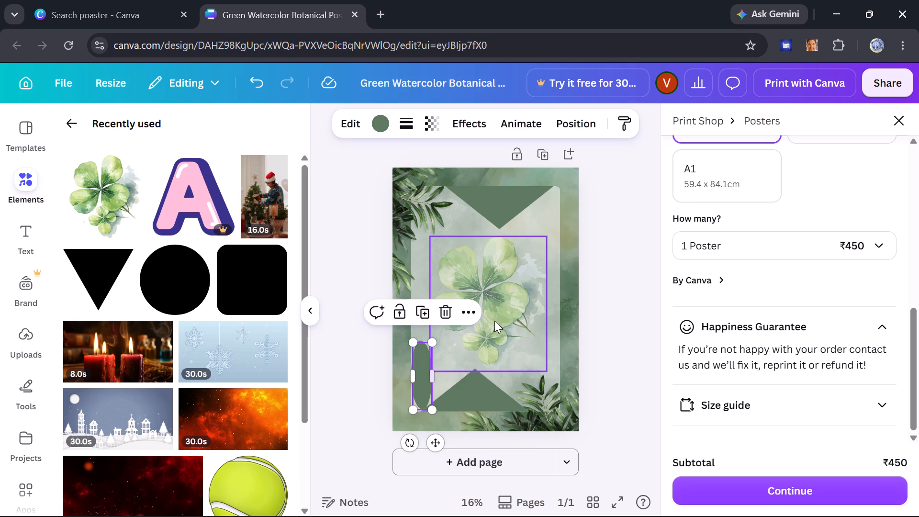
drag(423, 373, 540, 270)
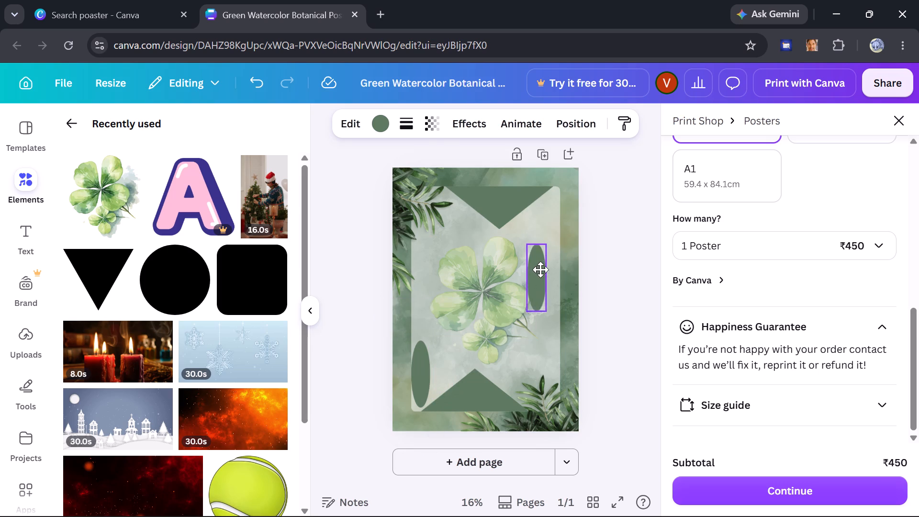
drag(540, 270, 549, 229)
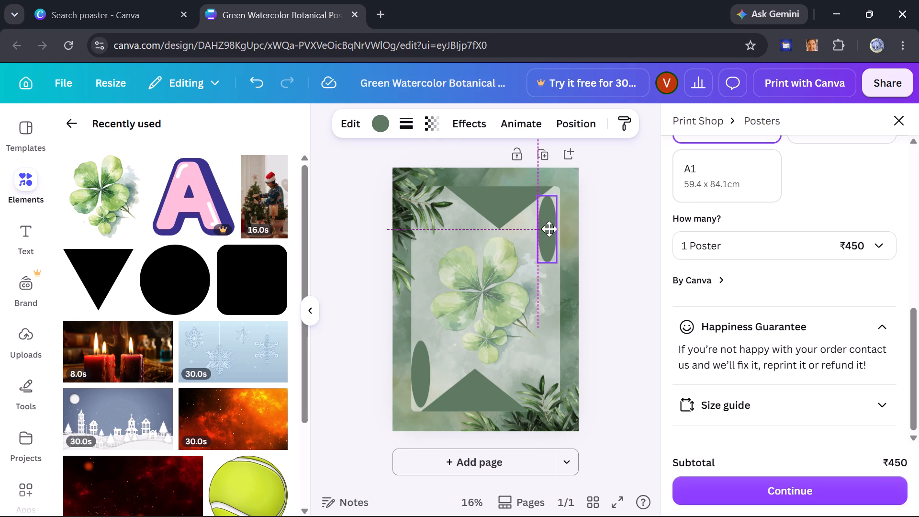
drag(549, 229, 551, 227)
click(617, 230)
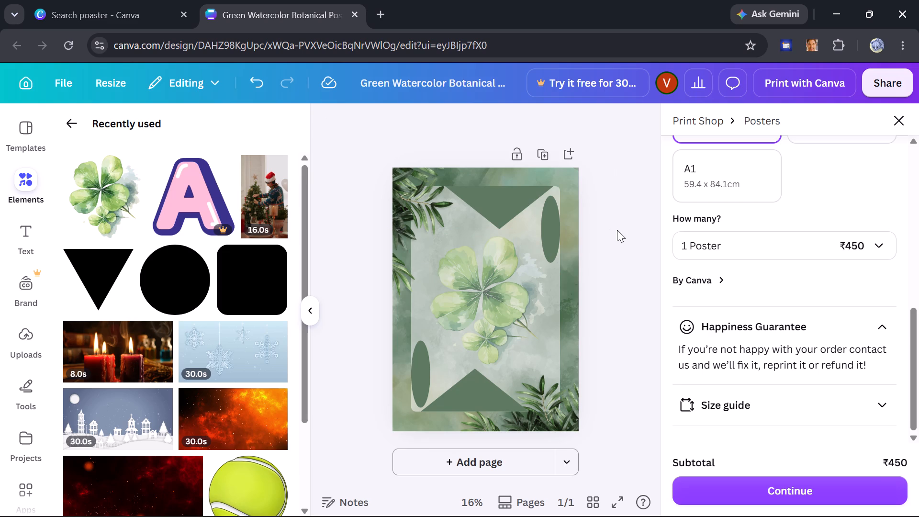
Delete both green ellipses, the one at the pale panel's upper-right edge and the one at its lower-left edge.
click(552, 221)
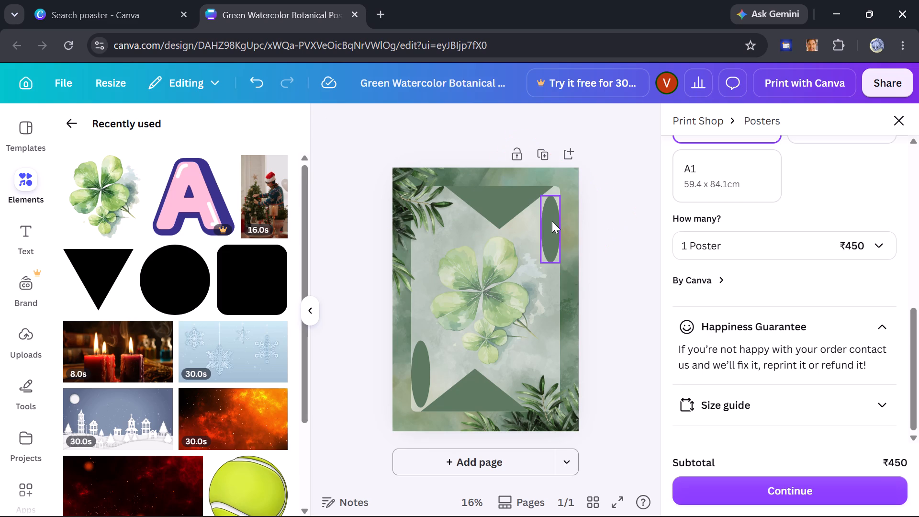
click(574, 162)
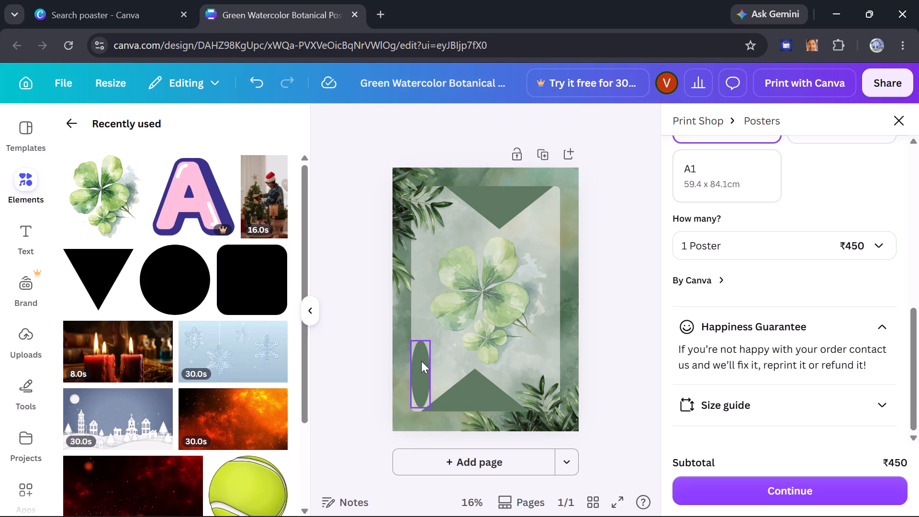
click(417, 373)
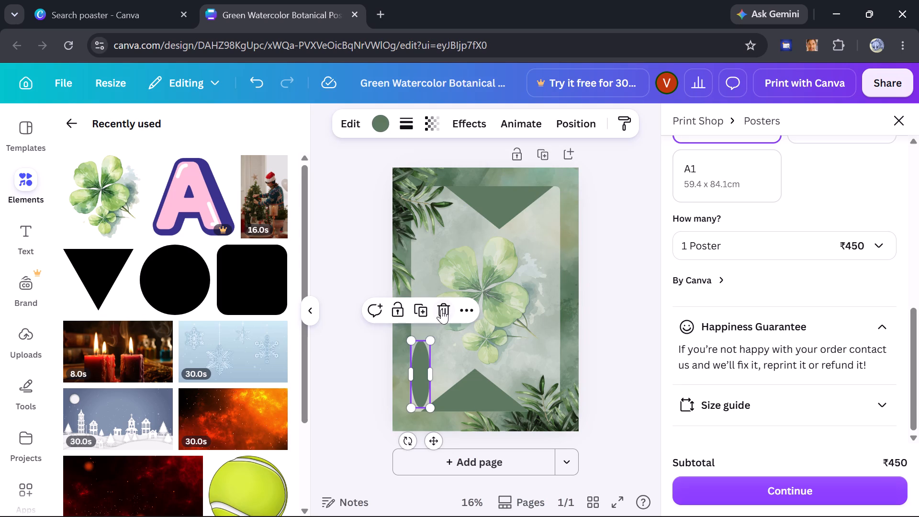
click(443, 307)
Set the clover image's transparency to 43 and deselect it.
click(465, 308)
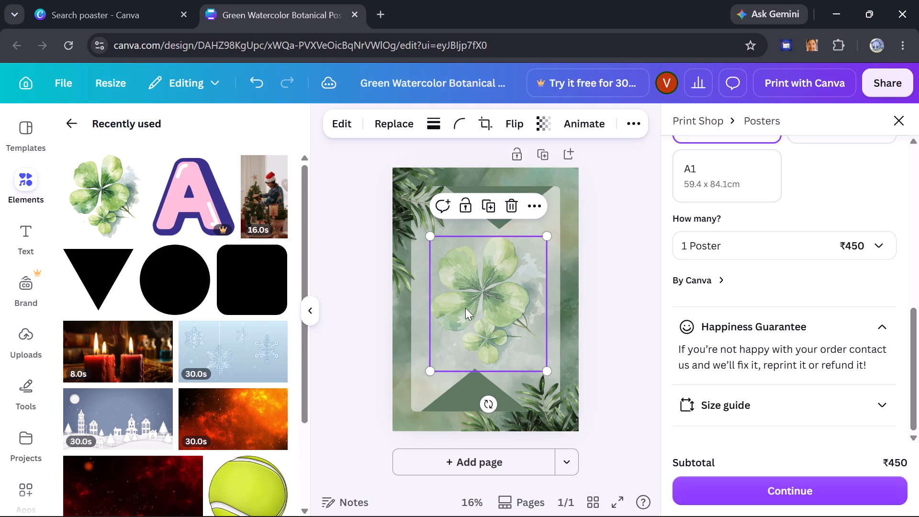
click(547, 121)
drag(529, 180, 516, 183)
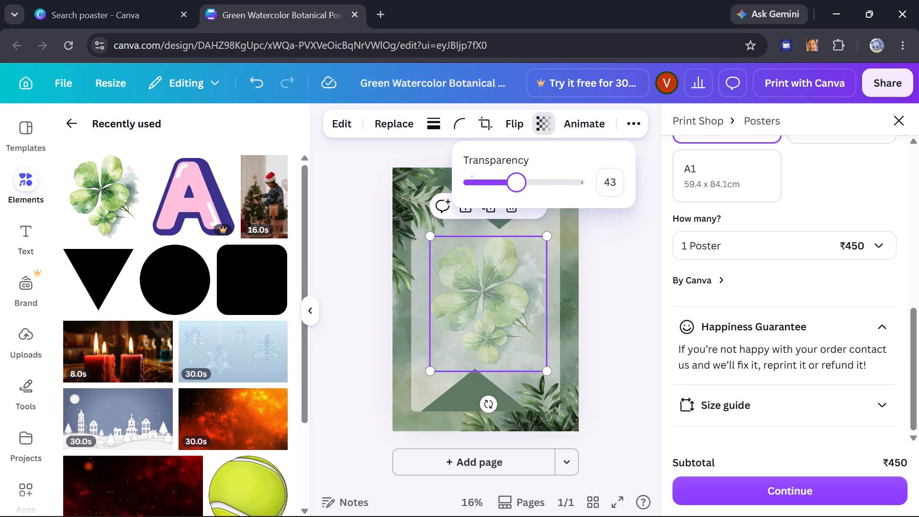
click(634, 268)
click(634, 268)
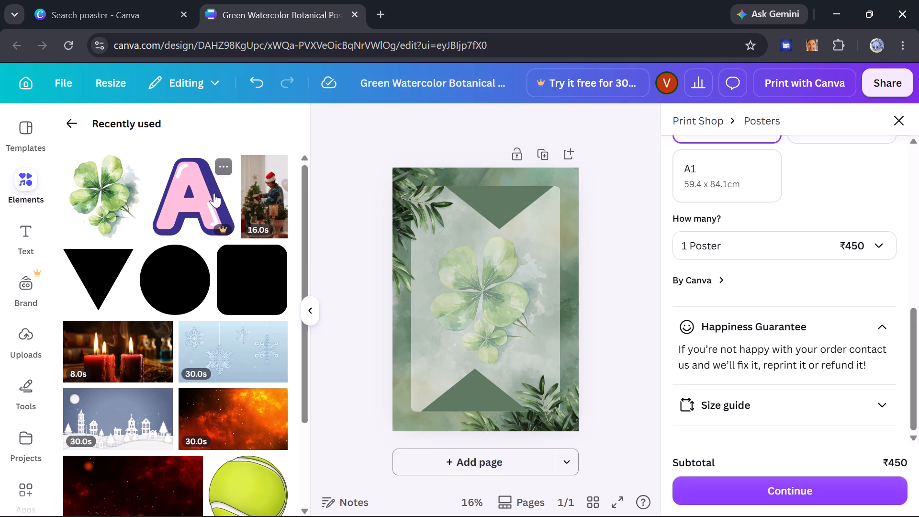
Look through the recently used elements for something to add to the poster.
scroll(214, 193, left, 1)
scroll(214, 193, down, 4)
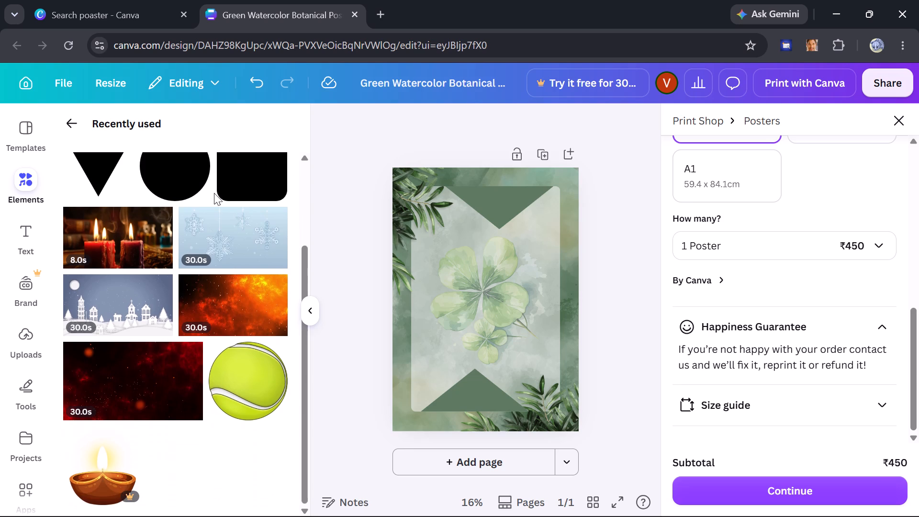
scroll(214, 193, down, 8)
scroll(214, 193, up, 7)
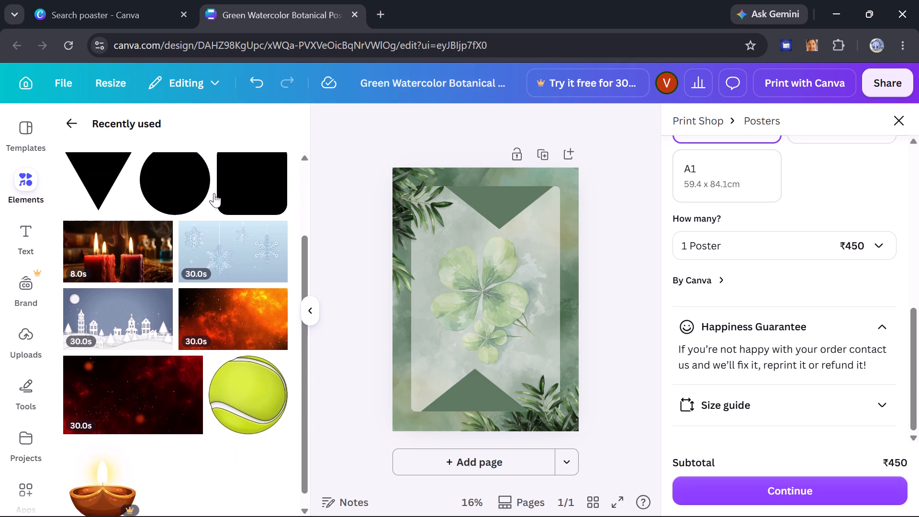
scroll(214, 193, up, 1)
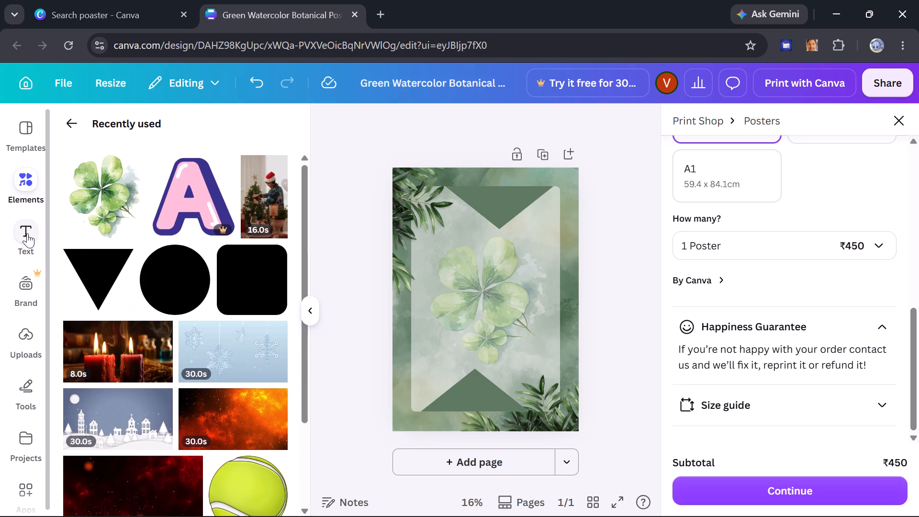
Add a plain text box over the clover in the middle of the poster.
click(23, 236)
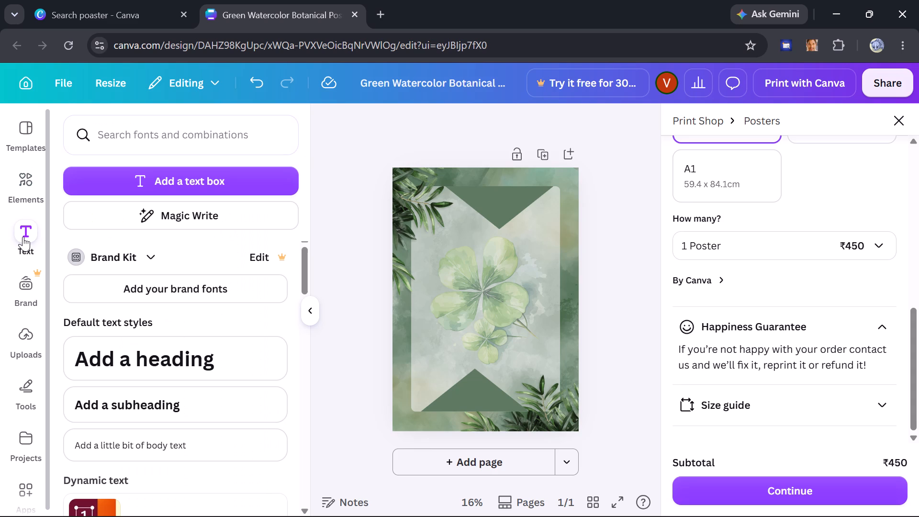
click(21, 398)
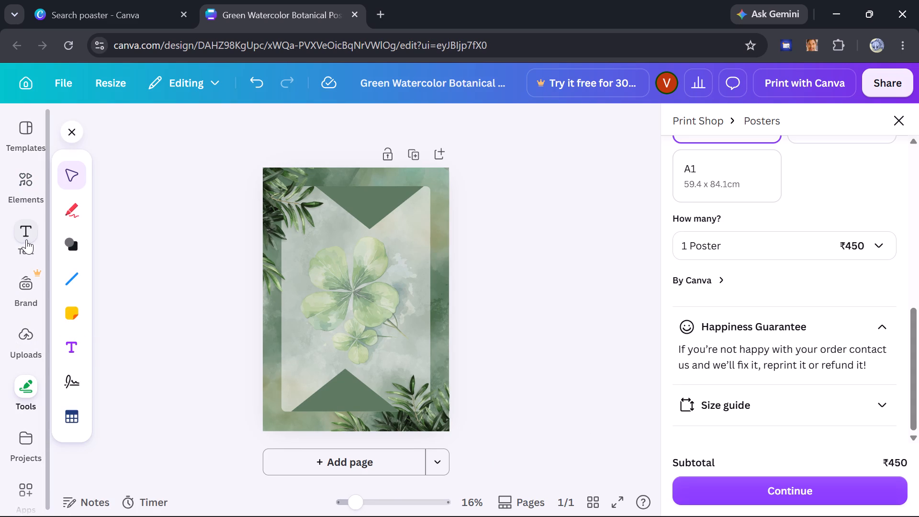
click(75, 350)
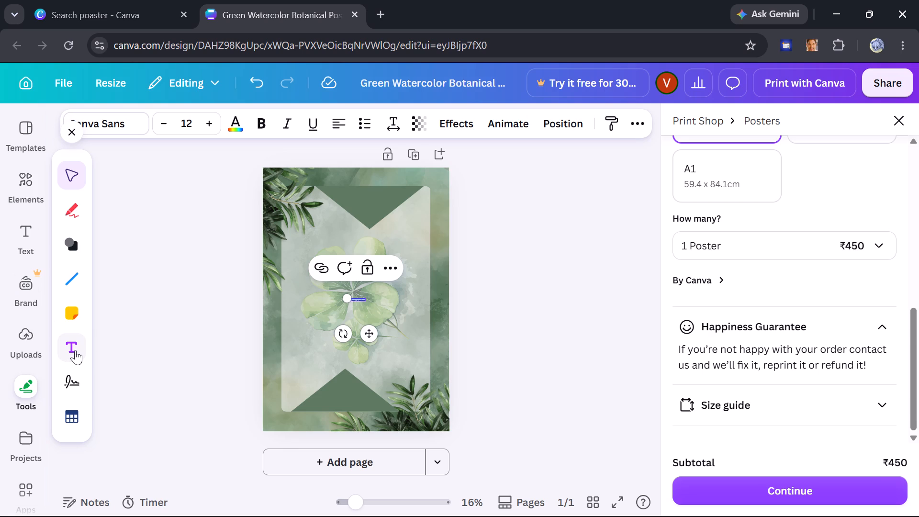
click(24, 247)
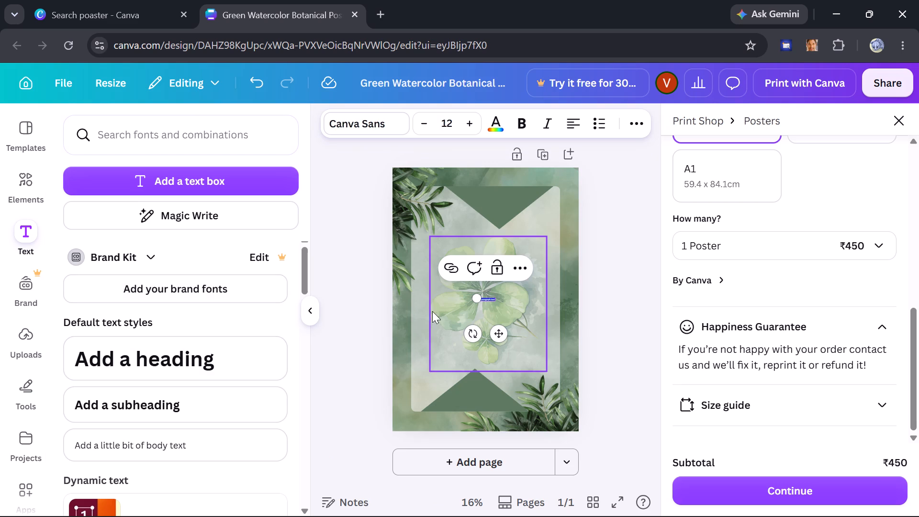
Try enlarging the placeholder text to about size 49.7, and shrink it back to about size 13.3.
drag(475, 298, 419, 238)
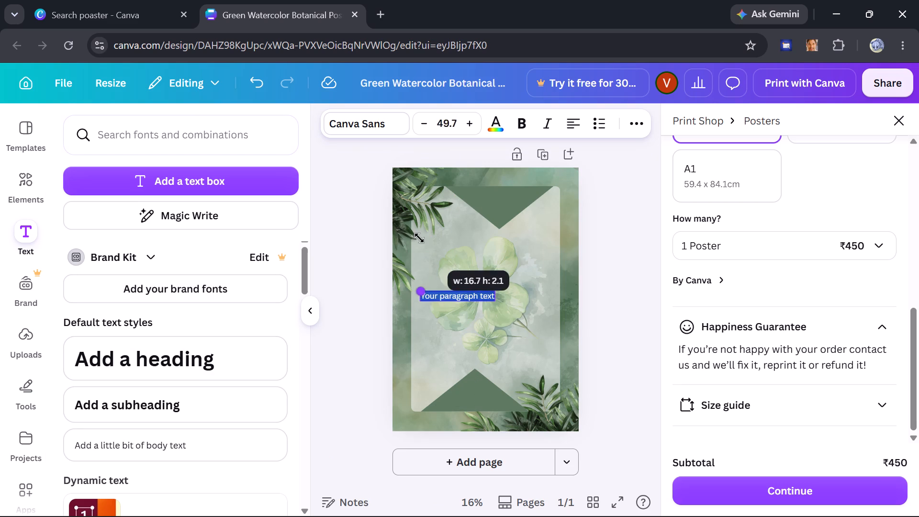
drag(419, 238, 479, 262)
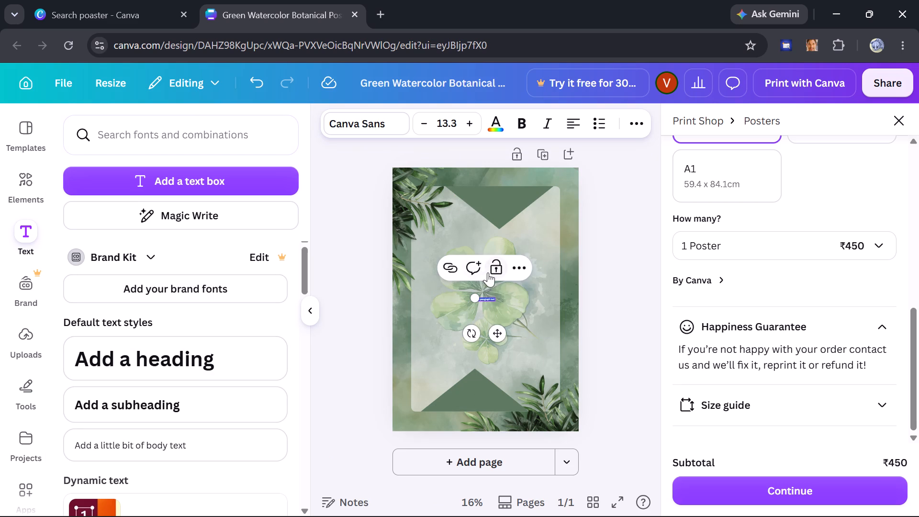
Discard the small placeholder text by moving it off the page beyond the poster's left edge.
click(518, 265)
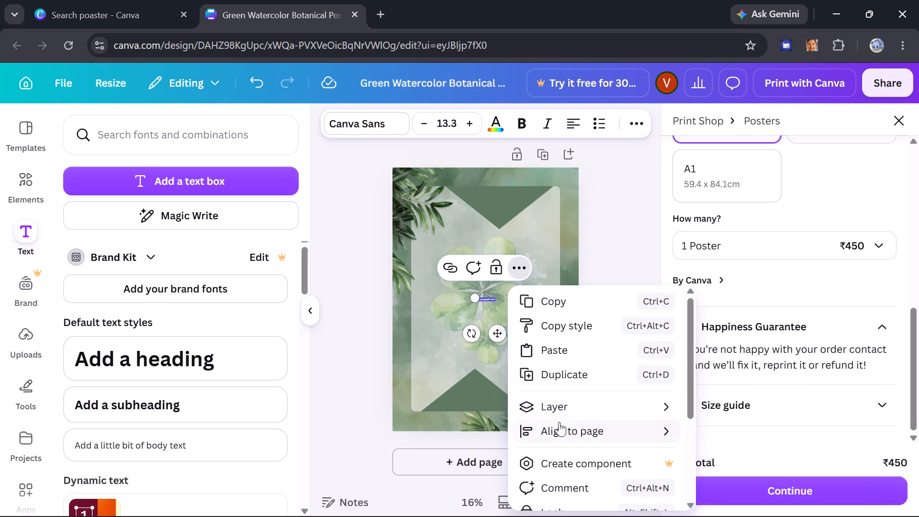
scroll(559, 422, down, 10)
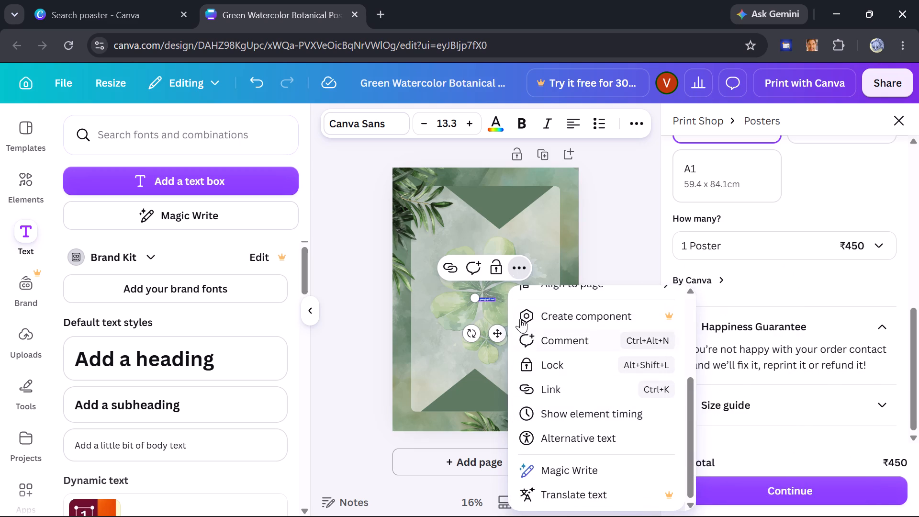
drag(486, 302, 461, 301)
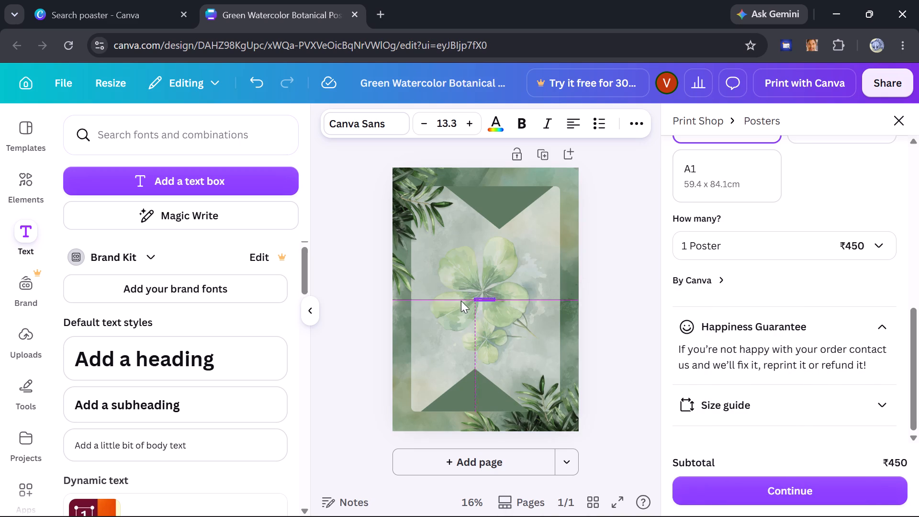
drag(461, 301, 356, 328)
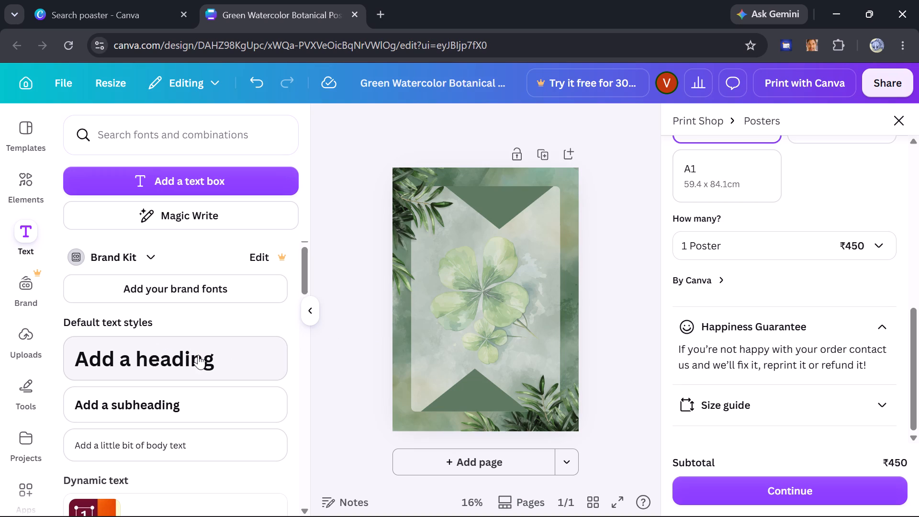
Browse the default text styles, text apps and font combinations.
scroll(201, 357, down, 1)
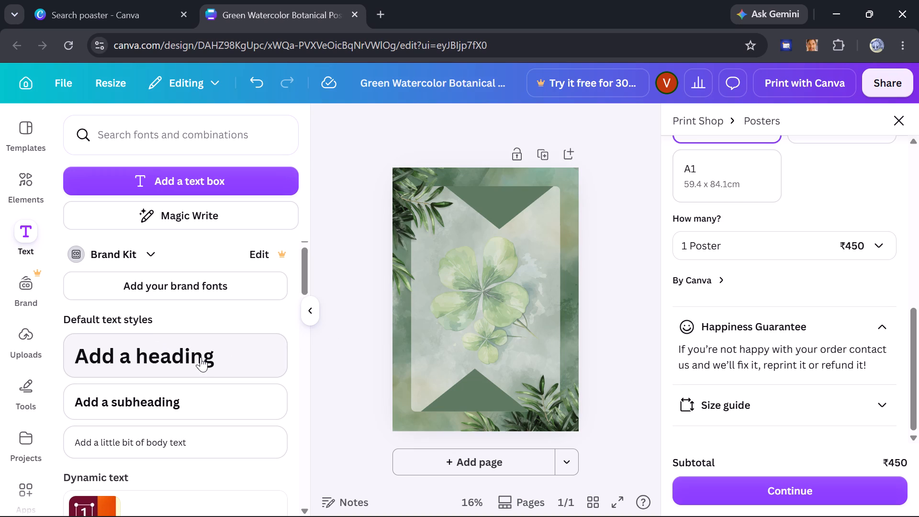
scroll(201, 357, down, 5)
scroll(201, 357, up, 1)
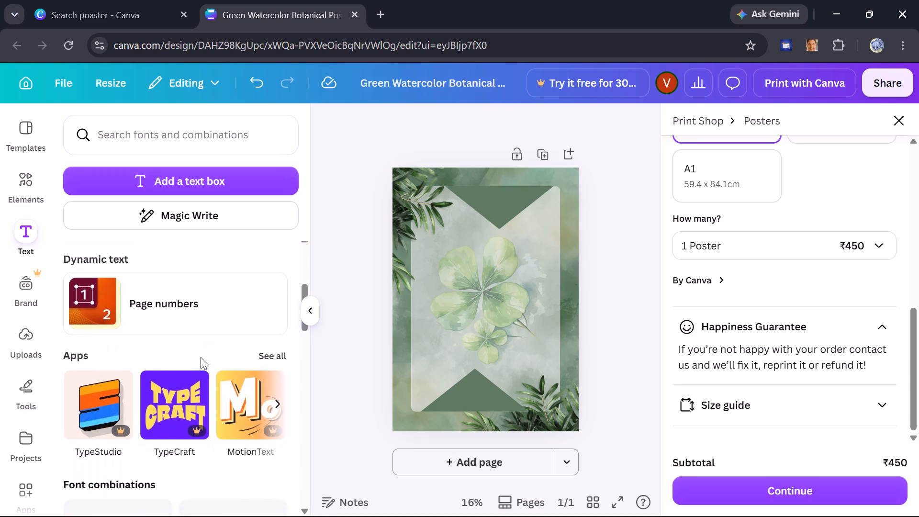
scroll(201, 357, up, 1)
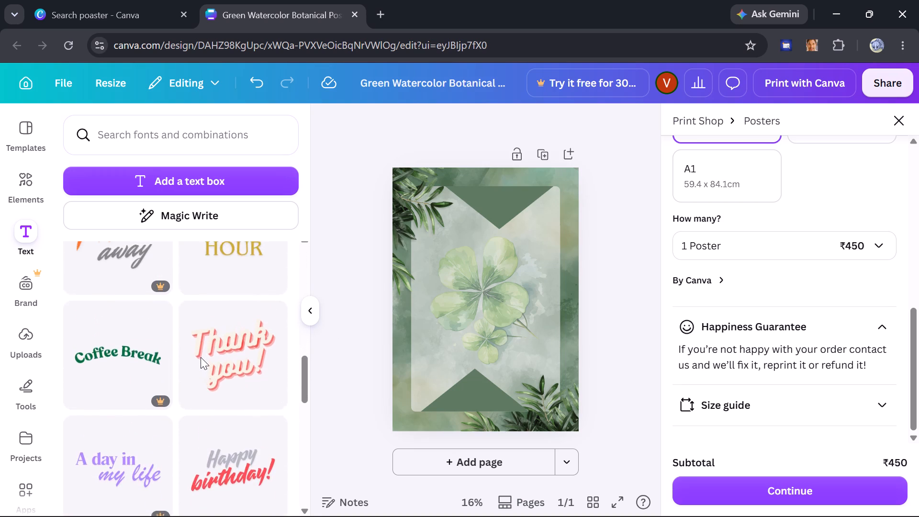
scroll(201, 357, up, 1)
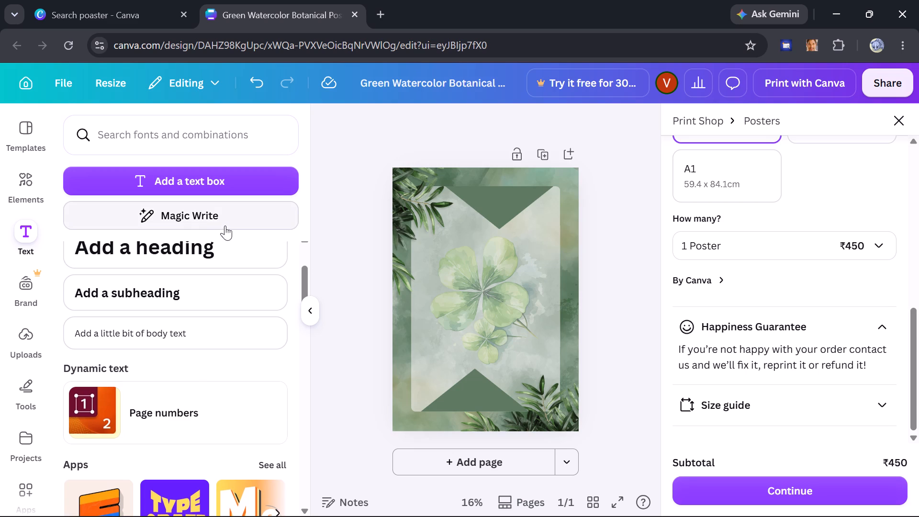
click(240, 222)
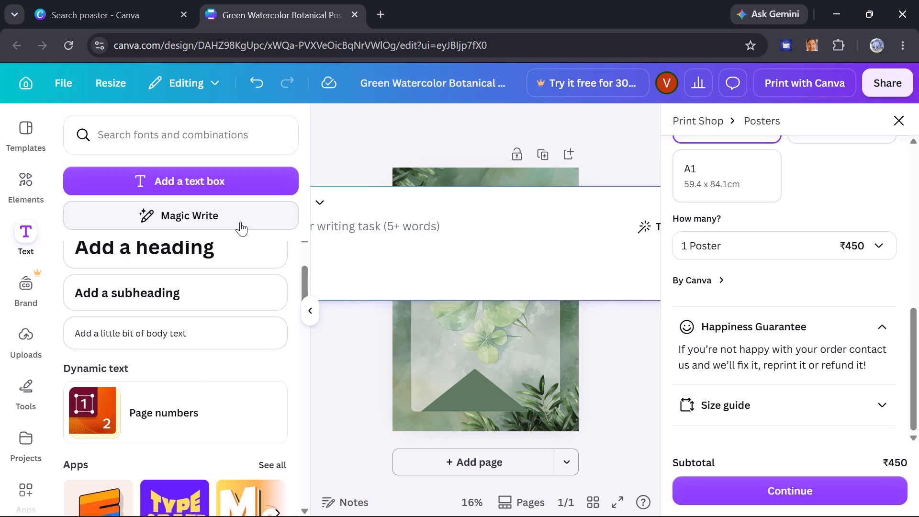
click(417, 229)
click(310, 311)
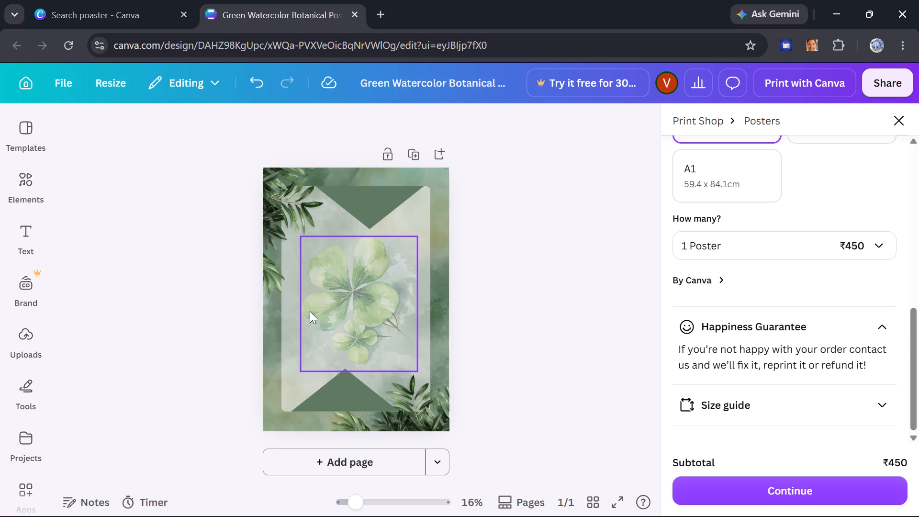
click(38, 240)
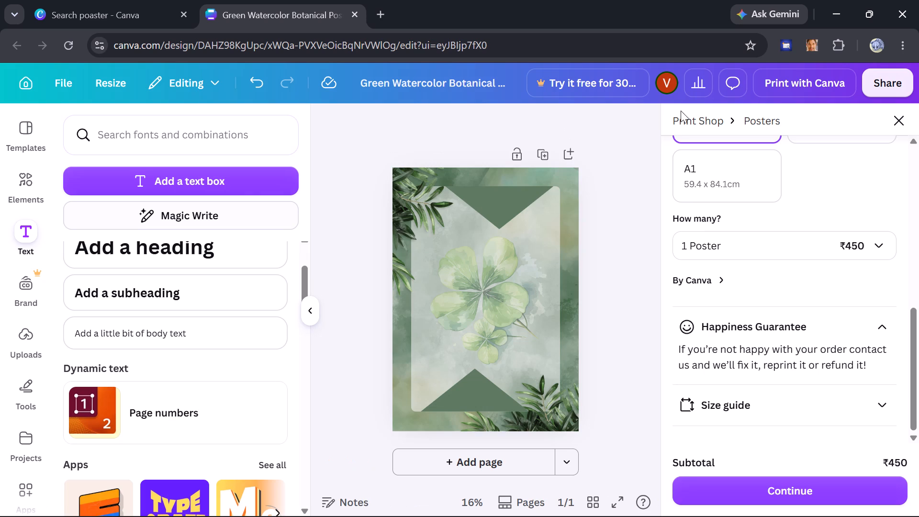
Close the print order pane, add a default heading enlarged to size 136, and move it up over the clover's upper leaves.
click(896, 117)
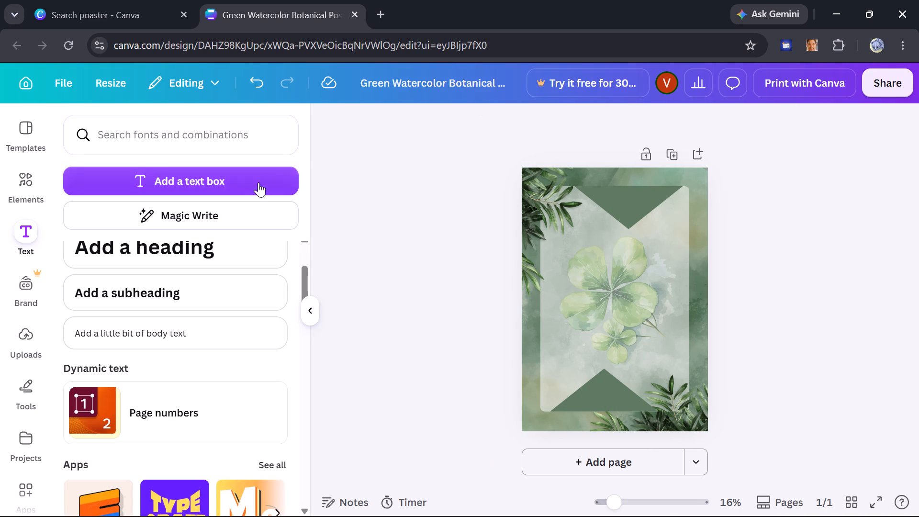
scroll(172, 258, up, 5)
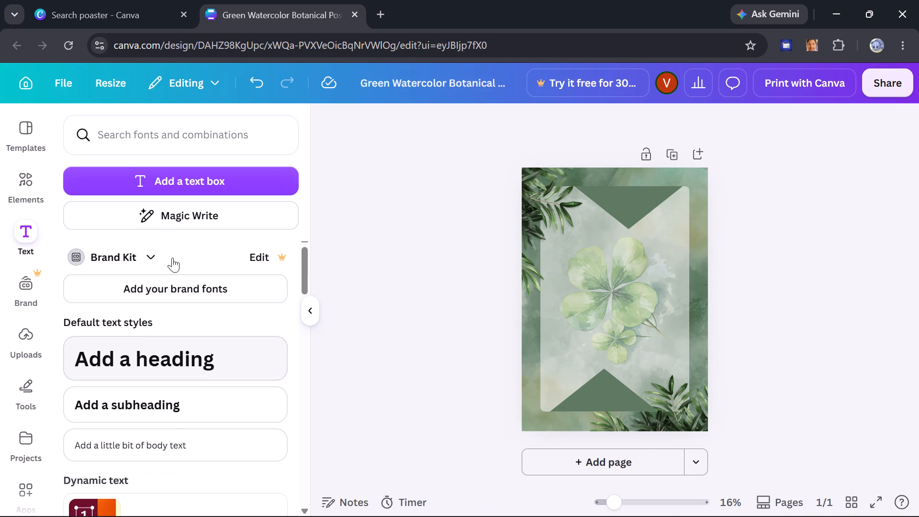
click(155, 368)
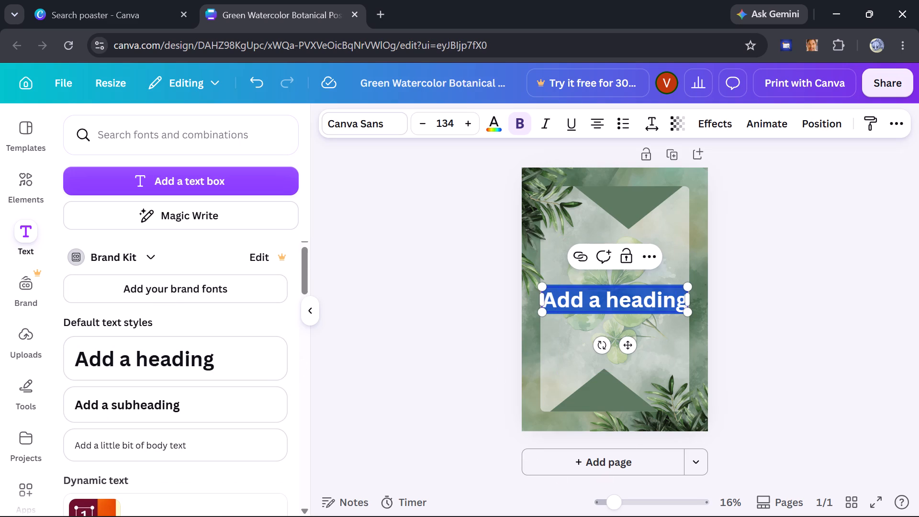
drag(687, 312, 695, 356)
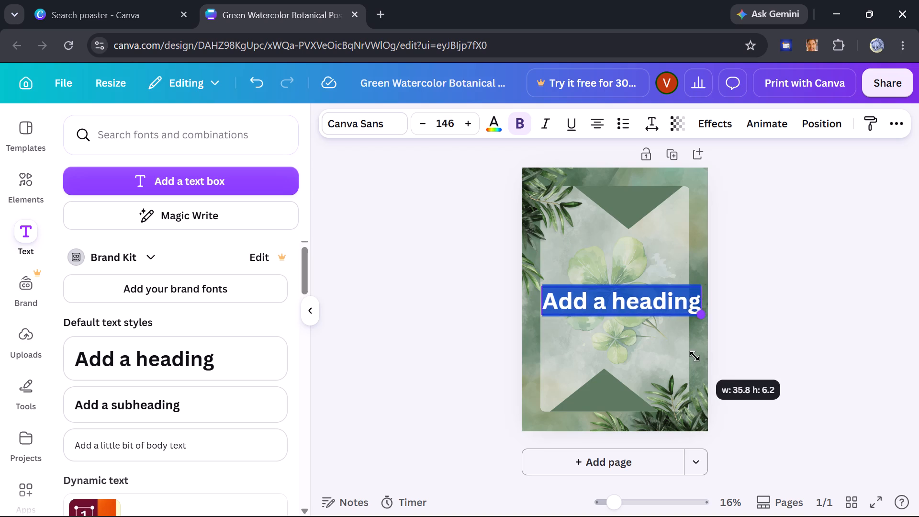
drag(695, 356, 684, 328)
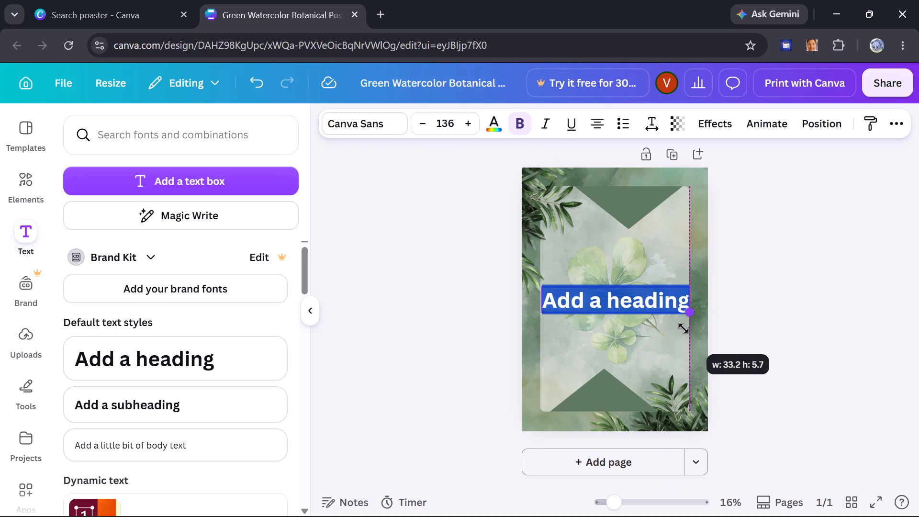
drag(684, 328, 684, 329)
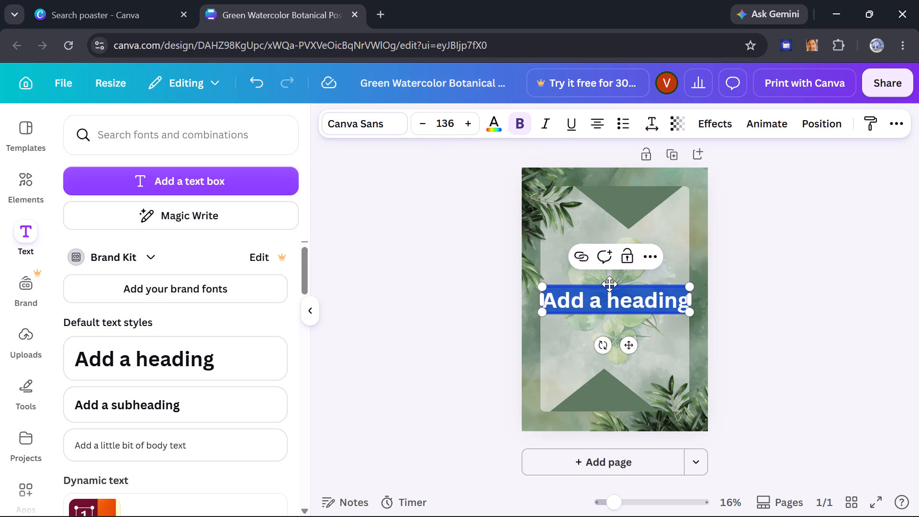
drag(609, 284, 607, 240)
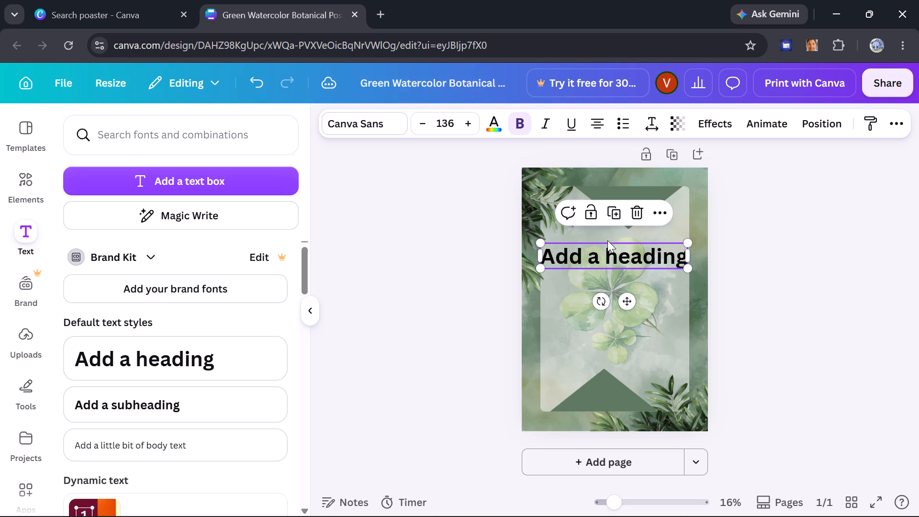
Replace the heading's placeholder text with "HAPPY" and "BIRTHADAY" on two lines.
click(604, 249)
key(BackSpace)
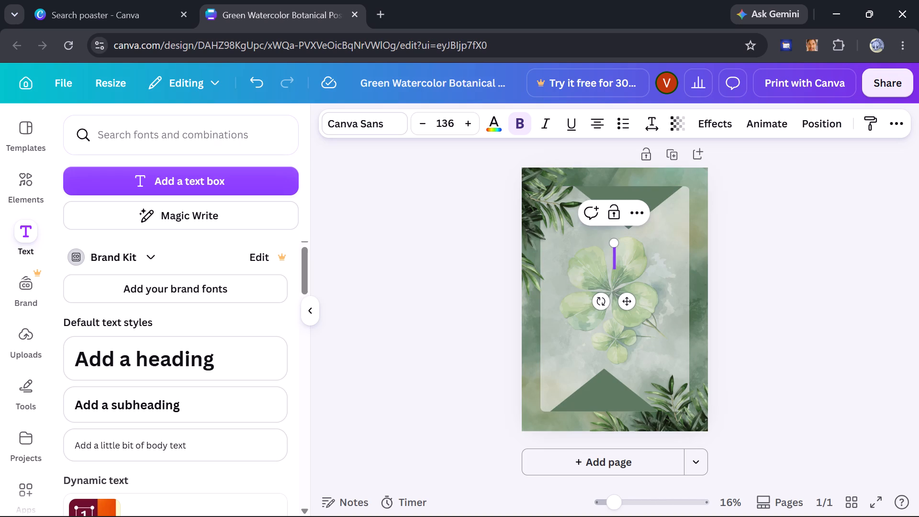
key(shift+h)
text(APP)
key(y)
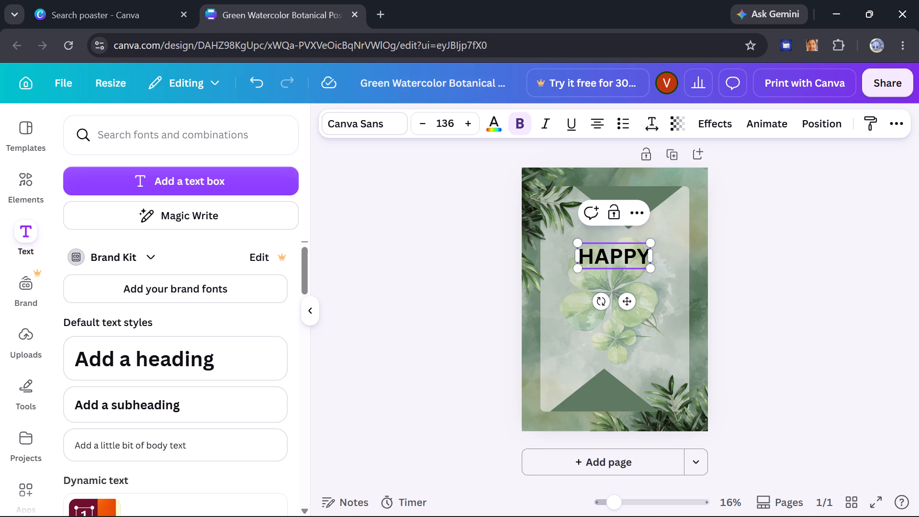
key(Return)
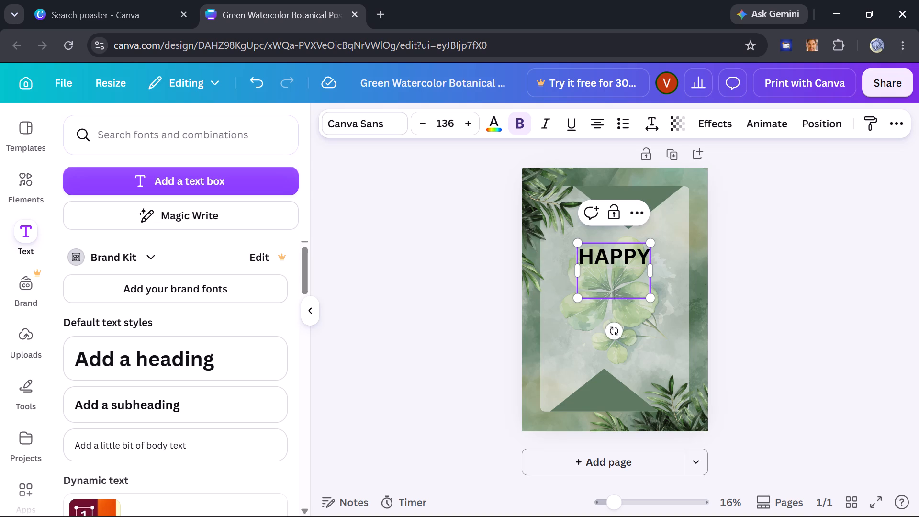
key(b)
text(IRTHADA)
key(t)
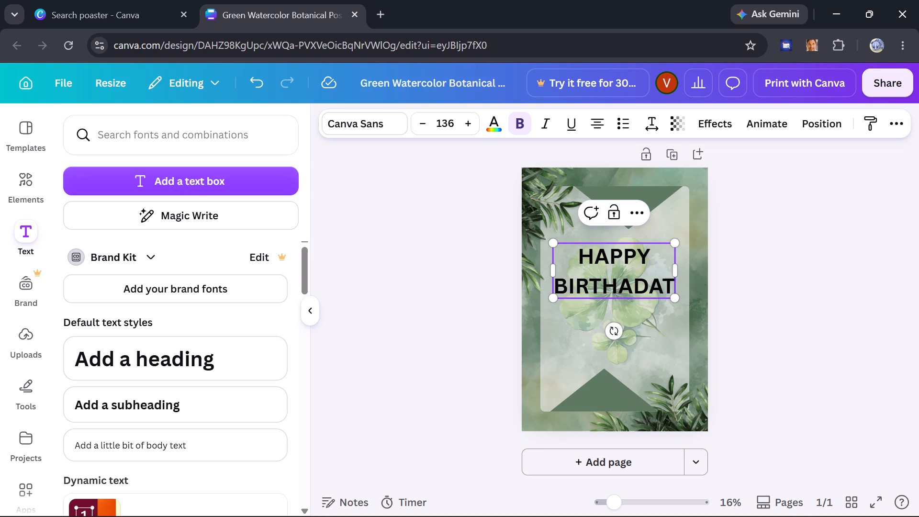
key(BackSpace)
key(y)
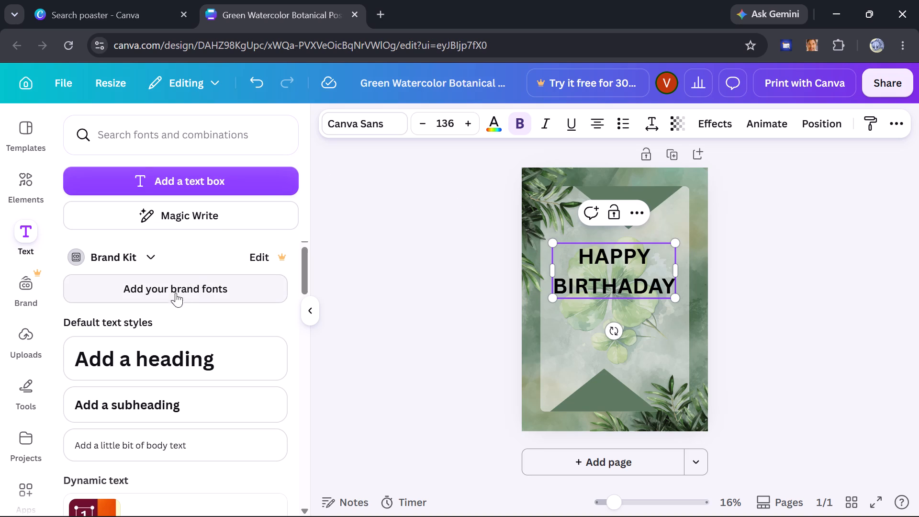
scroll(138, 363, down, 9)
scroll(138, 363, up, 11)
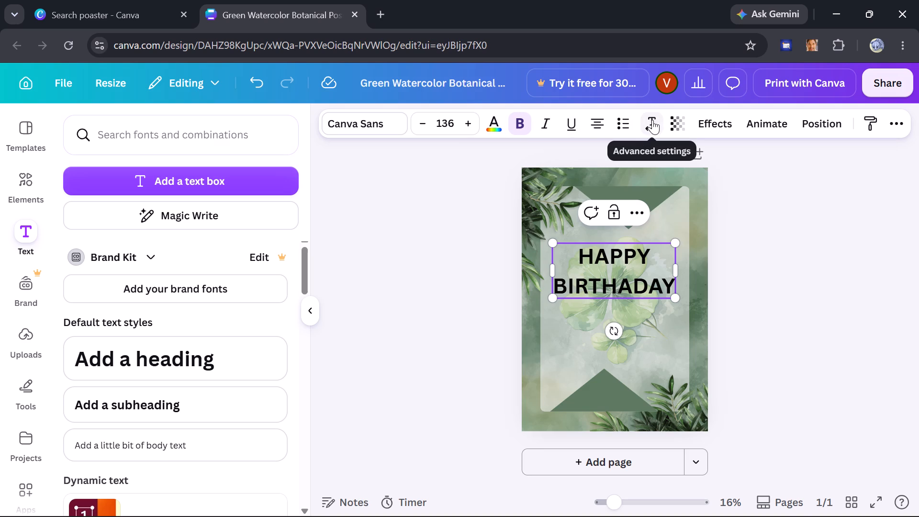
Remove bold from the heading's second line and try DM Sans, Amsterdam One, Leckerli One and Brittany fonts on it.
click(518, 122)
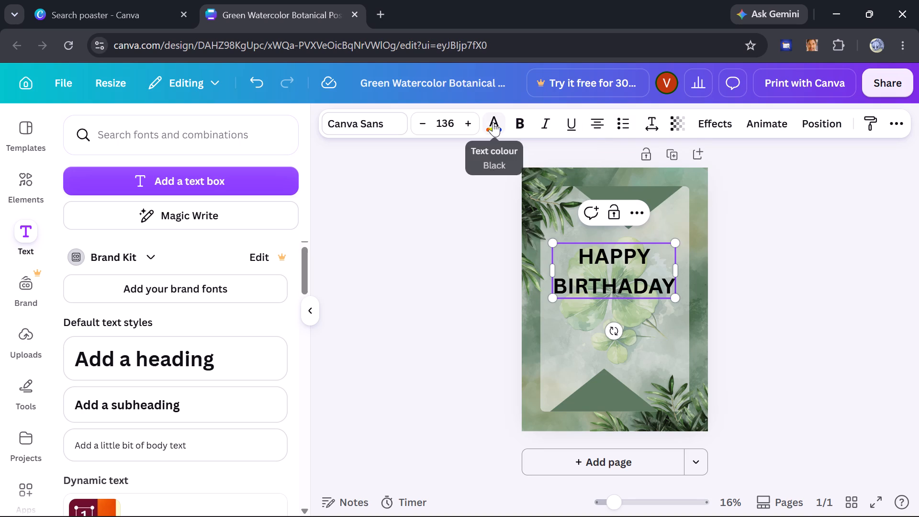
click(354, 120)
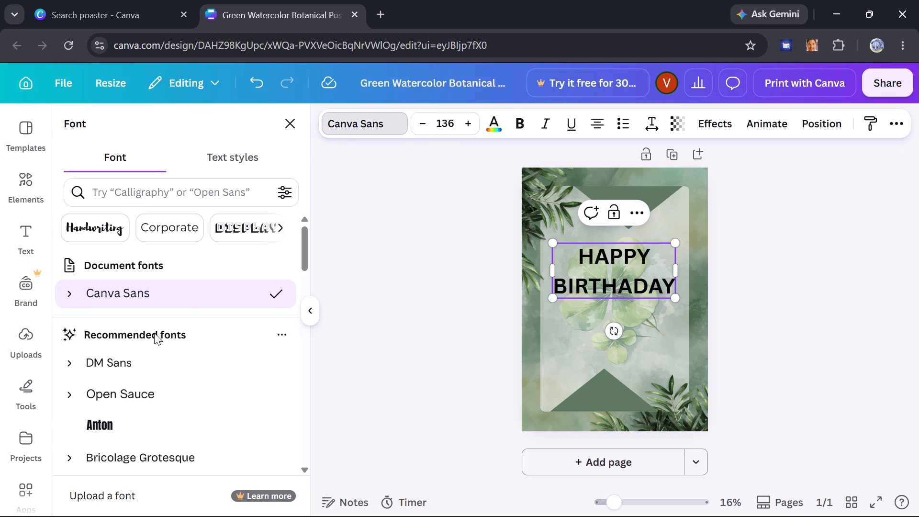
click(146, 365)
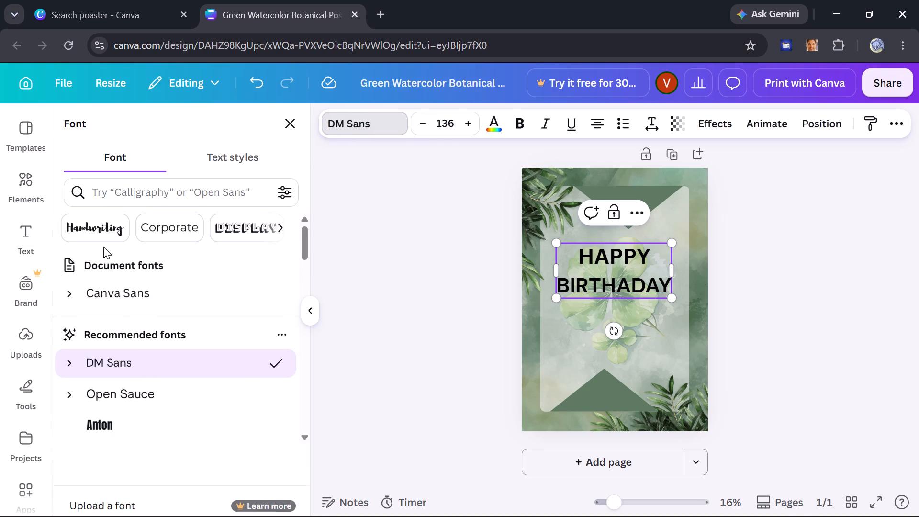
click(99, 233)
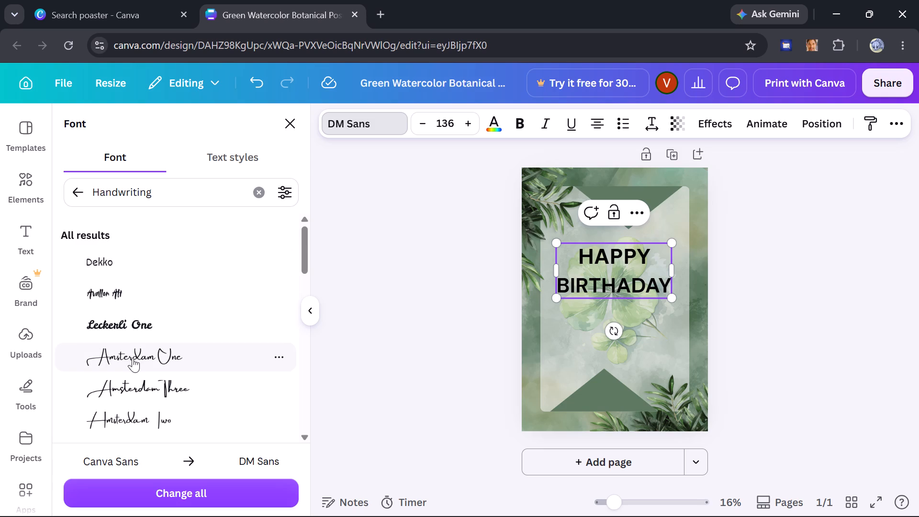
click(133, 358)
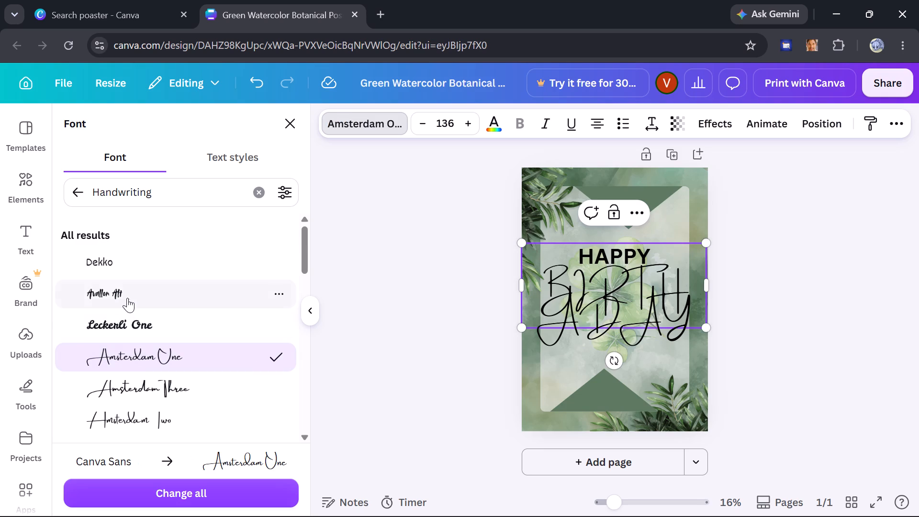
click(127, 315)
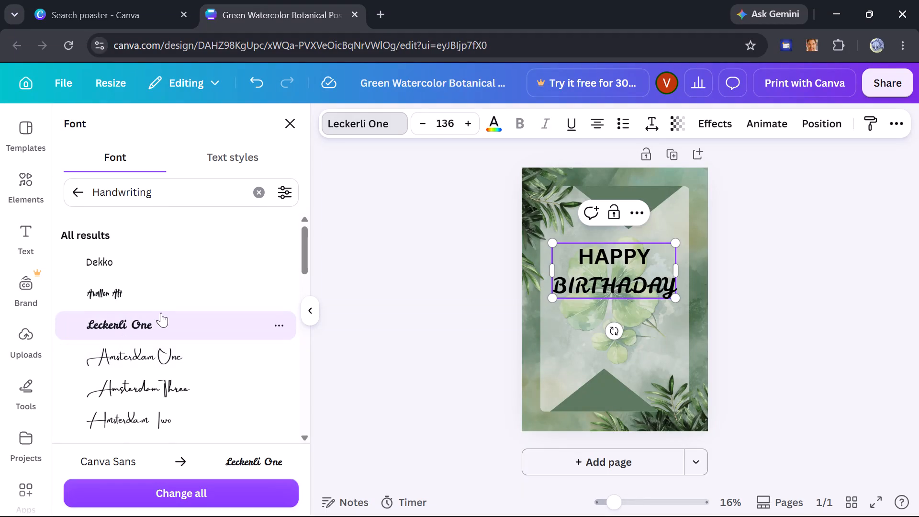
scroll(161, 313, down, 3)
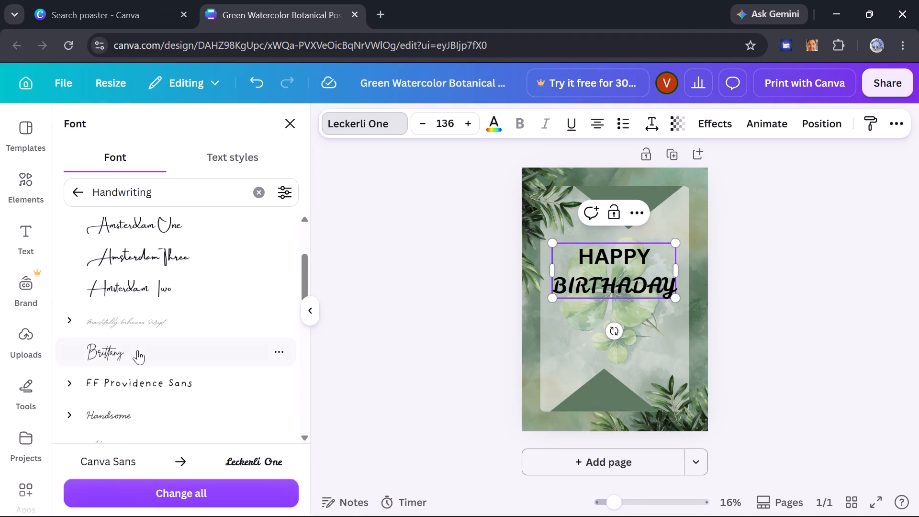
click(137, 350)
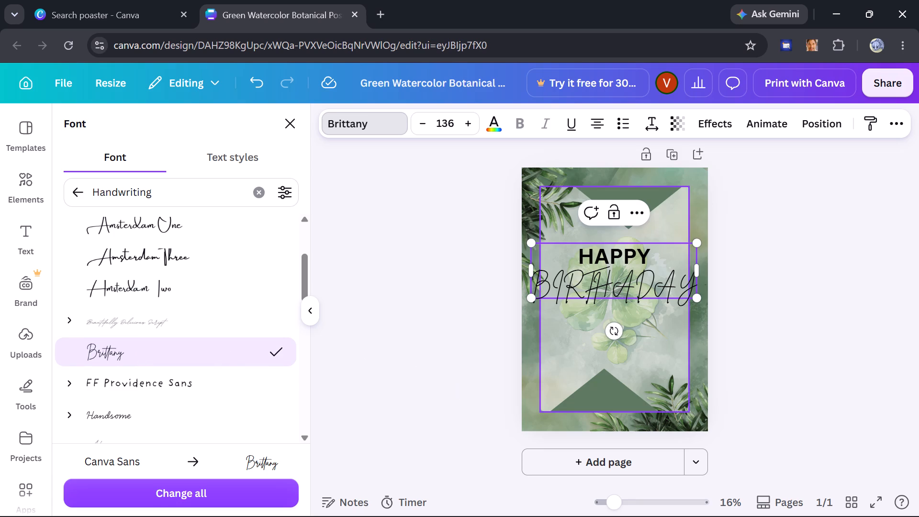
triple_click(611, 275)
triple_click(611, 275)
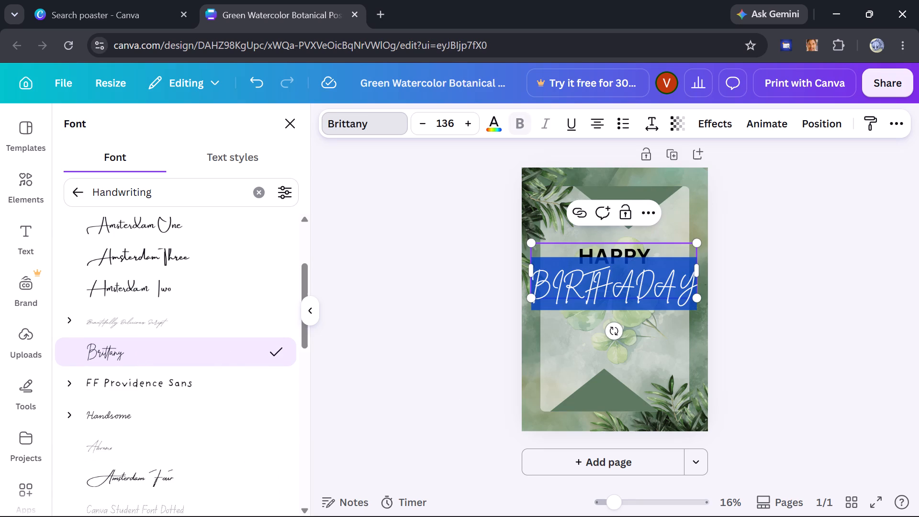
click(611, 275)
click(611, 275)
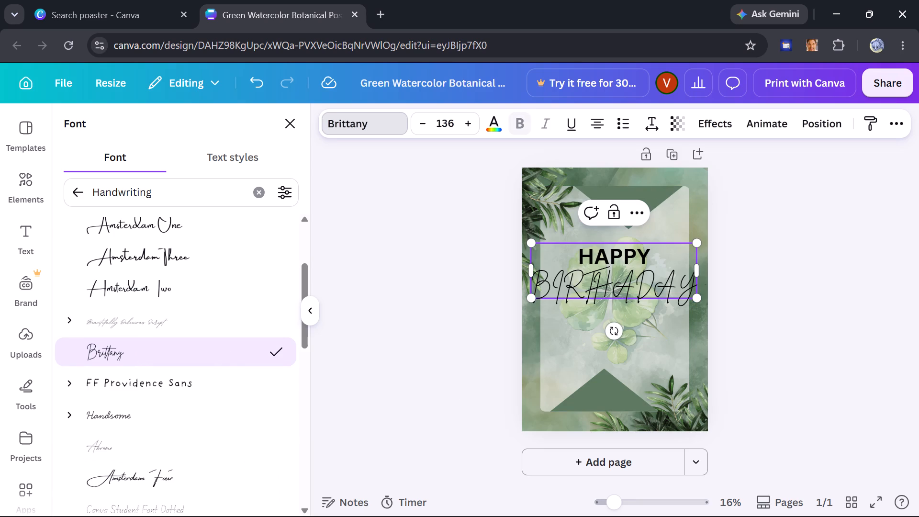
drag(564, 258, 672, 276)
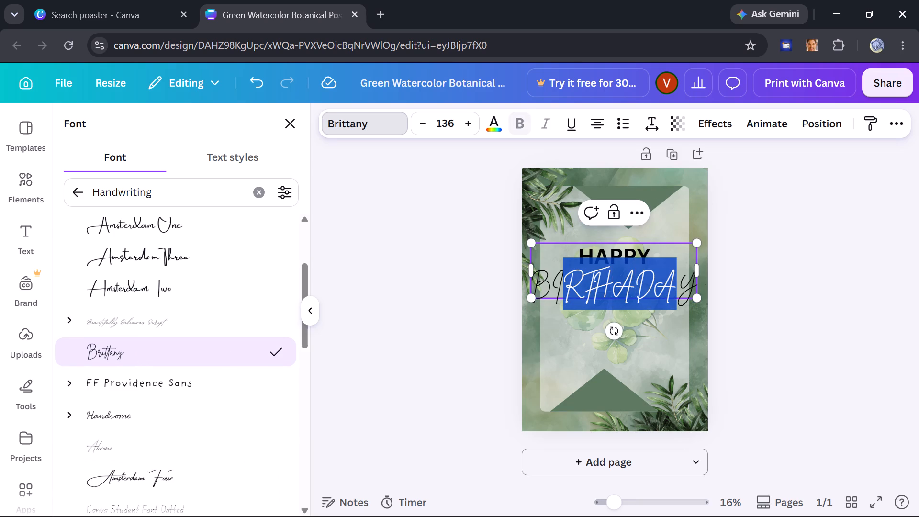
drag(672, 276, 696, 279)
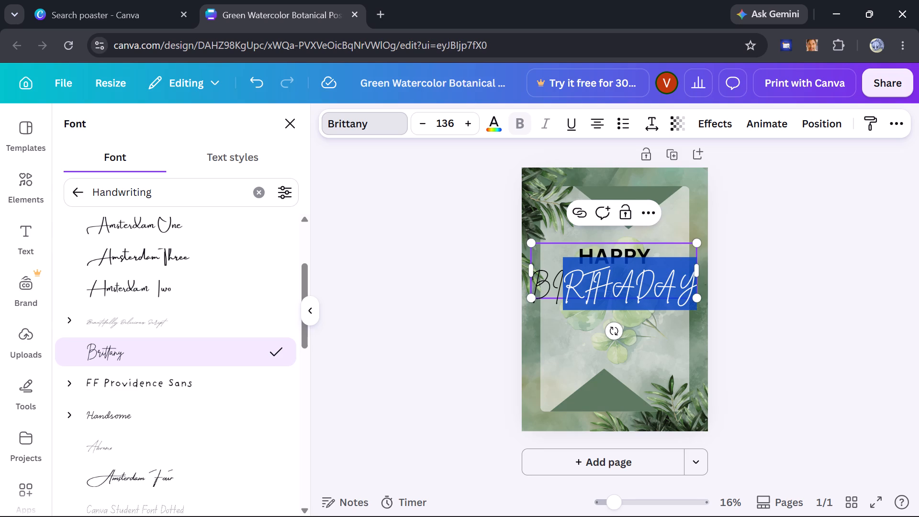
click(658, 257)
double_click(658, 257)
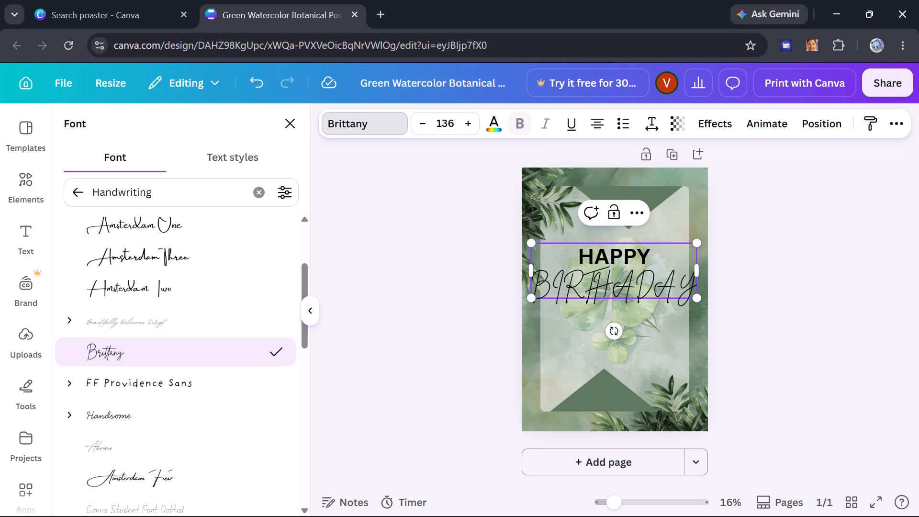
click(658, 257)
Clear both lines of the heading and enter "Happy" in mixed case instead.
click(694, 284)
key(BackSpace)
key(BackSpace)
key(BackSpace)
key(BackSpace)
key(BackSpace)
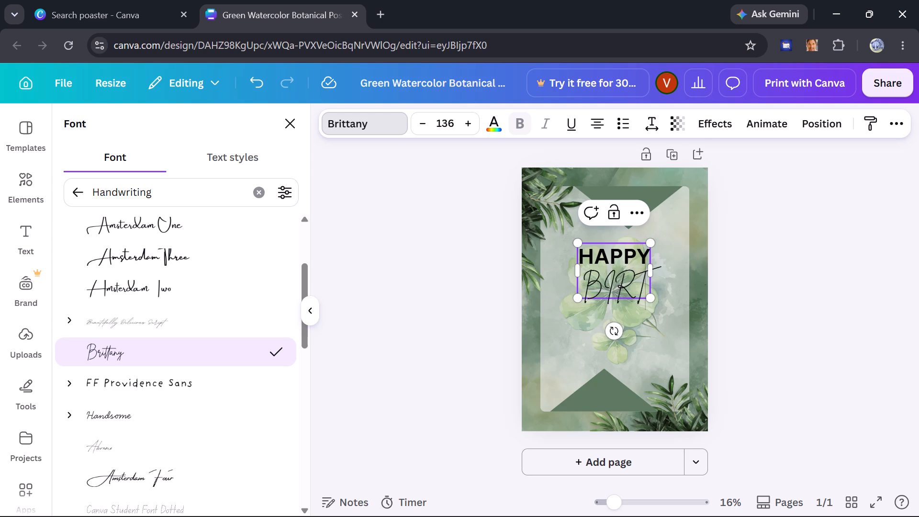
key(BackSpace)
key(BackSpace)
key(BackSpace)
key(BackSpace)
key(BackSpace)
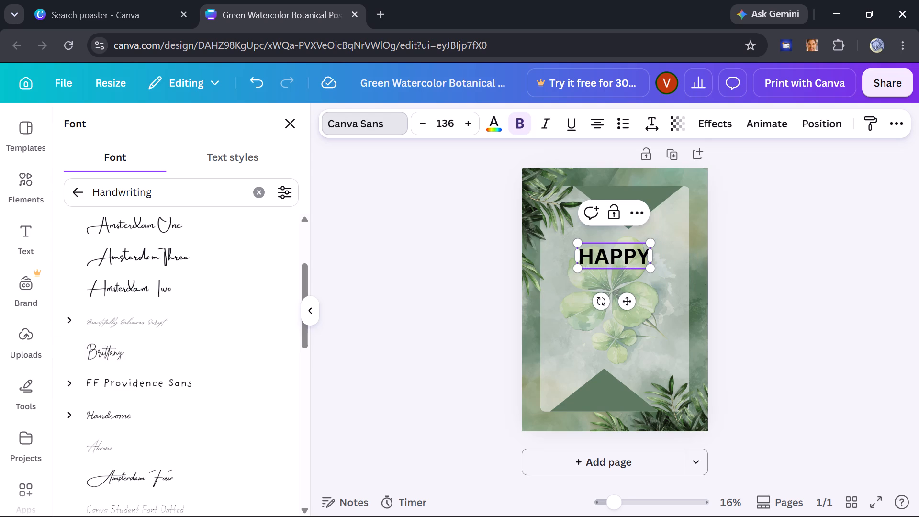
key(BackSpace)
key(BackSpace)
key(BackSpace)
key(BackSpace)
key(BackSpace)
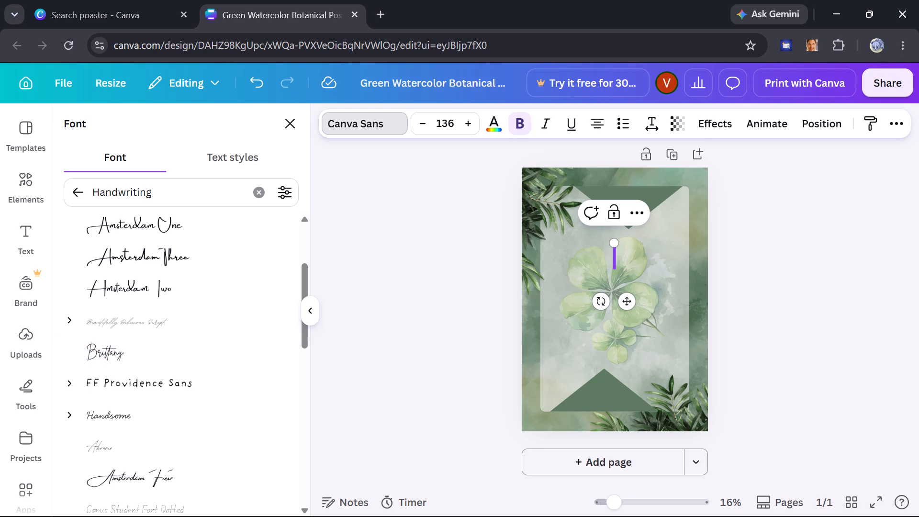
key(h)
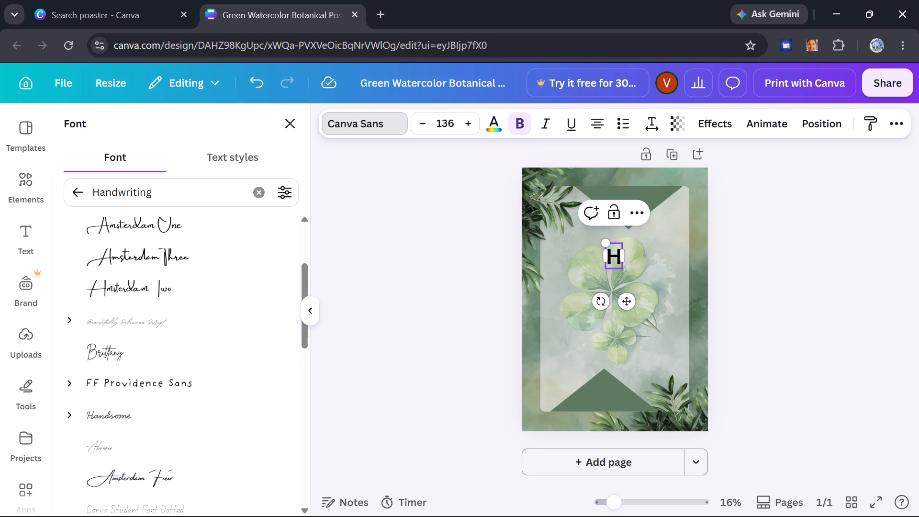
key(a)
text(ppy)
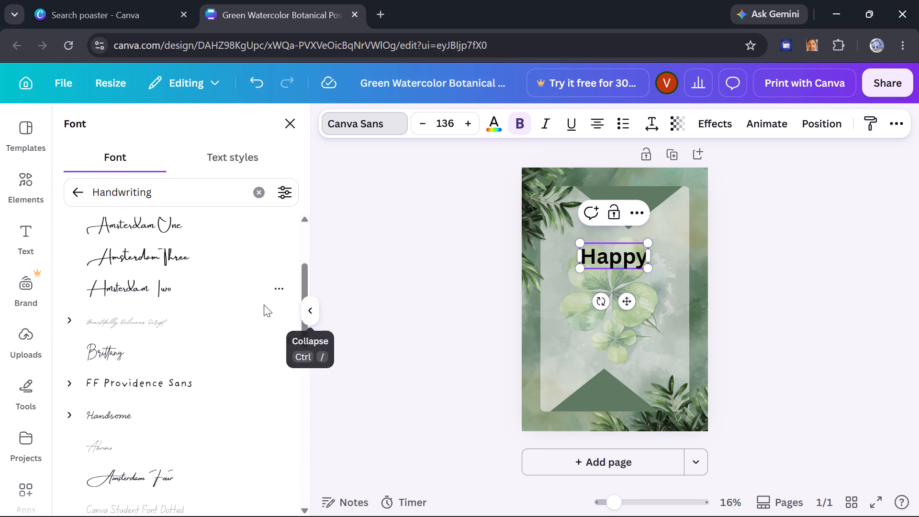
Apply the Amsterdam Four handwriting font to the "Happy" heading.
click(146, 471)
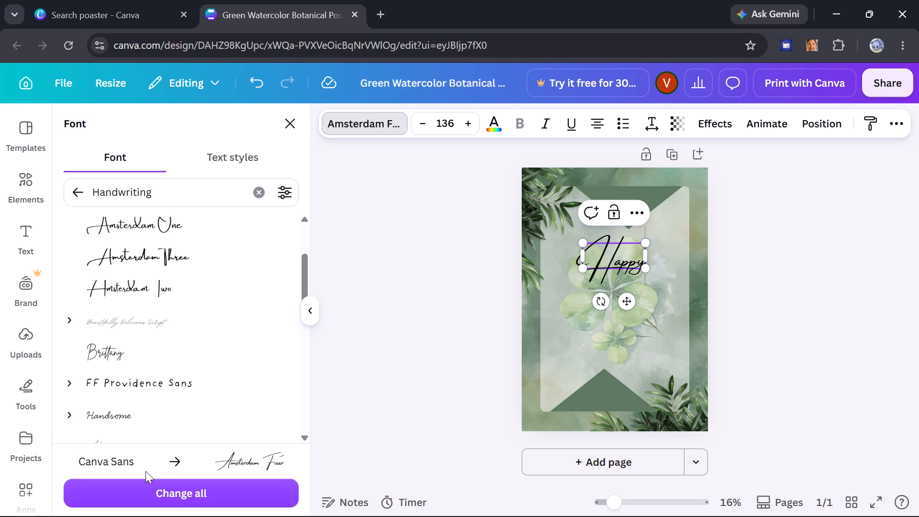
Replace all remaining Canva Sans text in the design with the Amsterdam Four font.
click(168, 492)
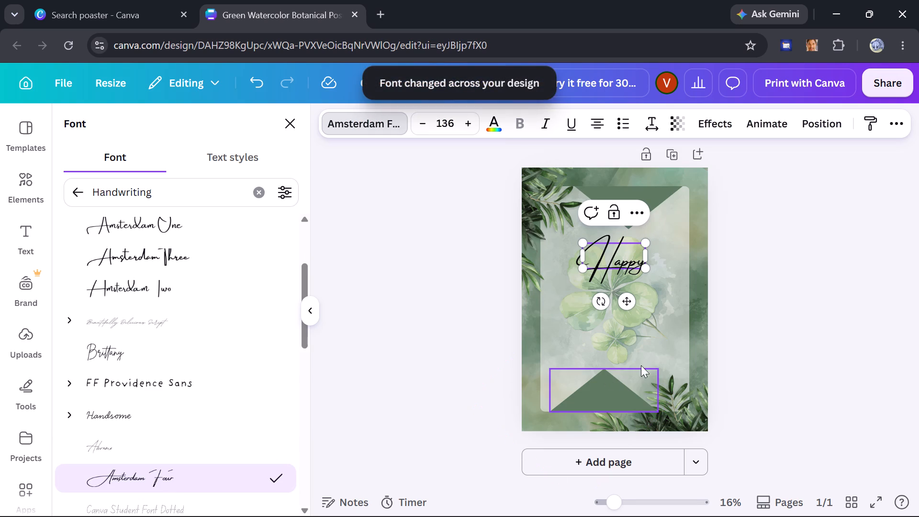
Add "Birthaday" as a second line below "Happy" in the heading.
click(634, 257)
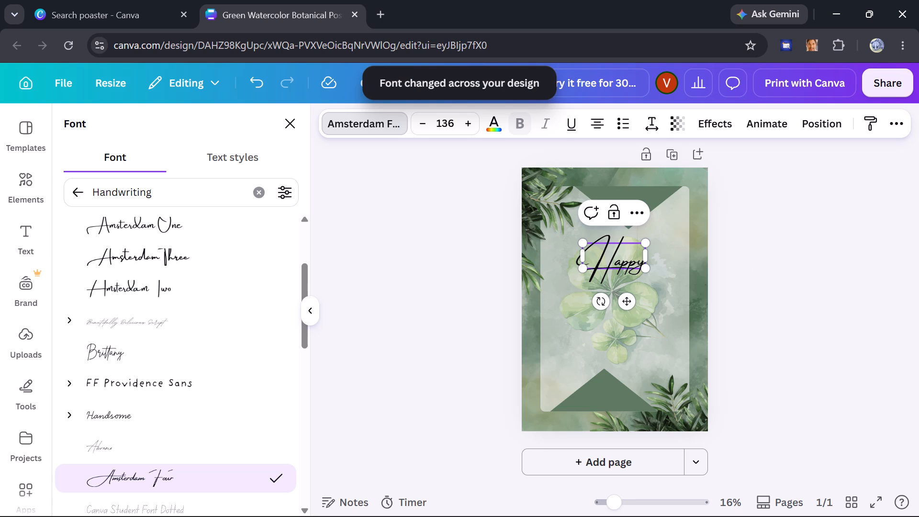
key(Right)
key(Return)
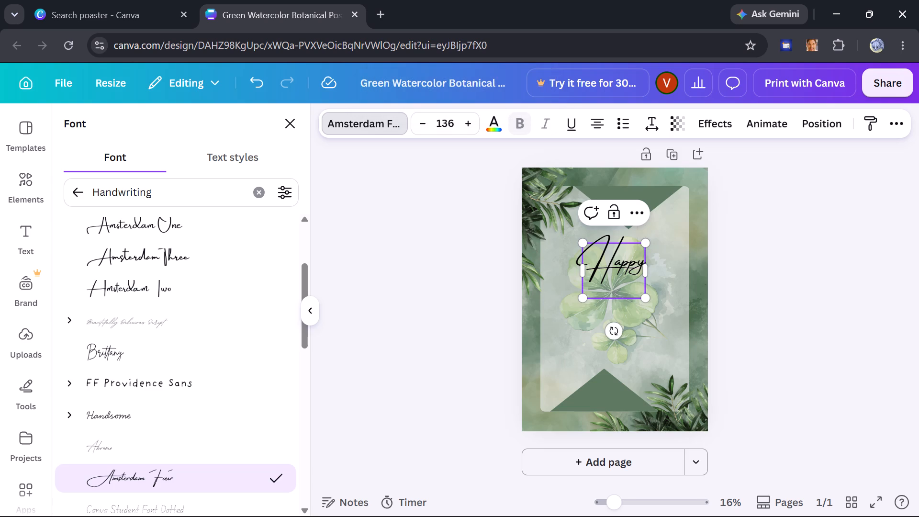
key(shift+b)
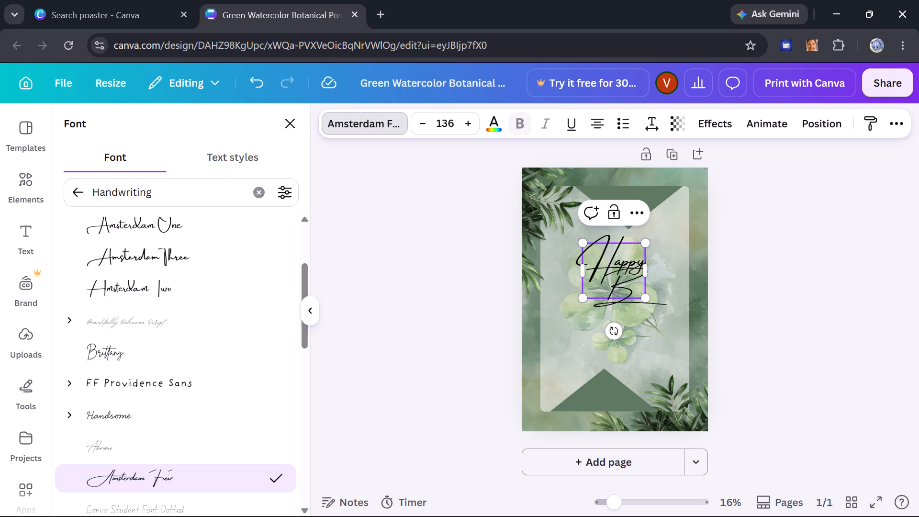
text(irthaday)
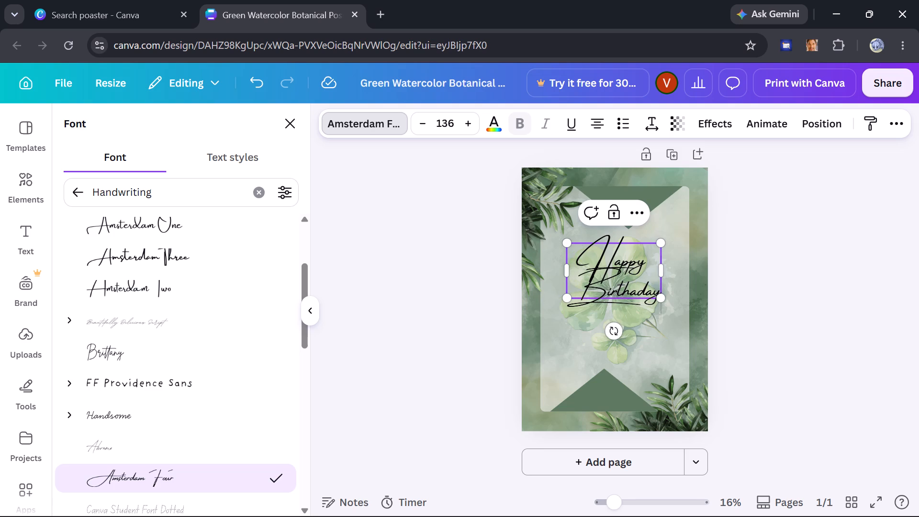
Enlarge the two-line heading to font size 167 and move it up over the clover, near the upper triangle.
drag(661, 297, 668, 315)
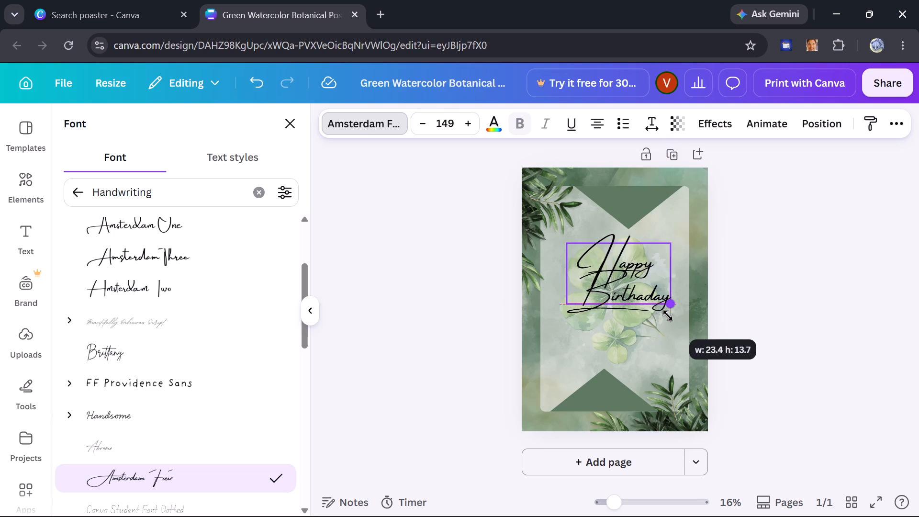
drag(668, 315, 672, 326)
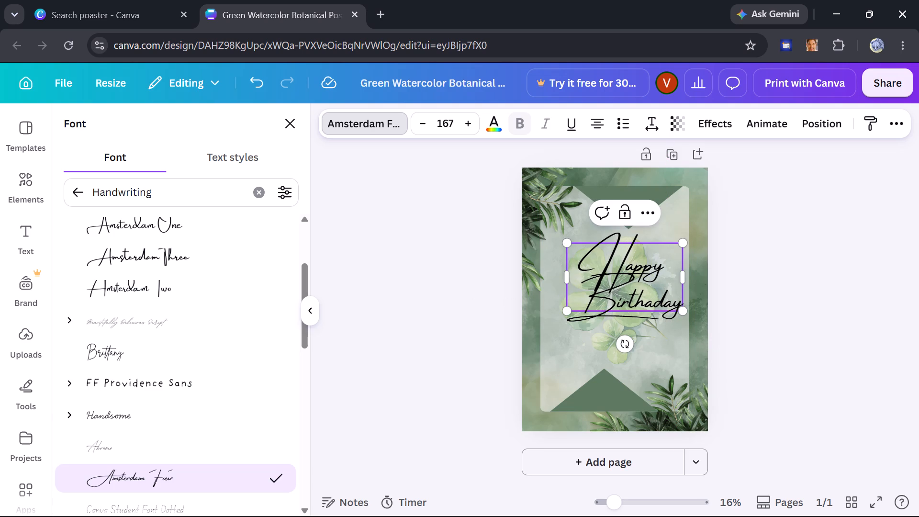
drag(636, 281, 628, 275)
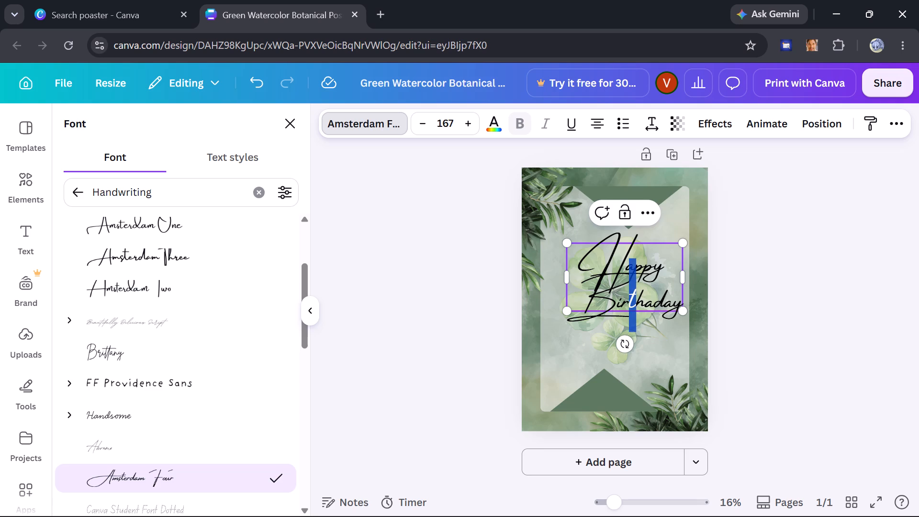
drag(628, 275, 637, 275)
click(761, 270)
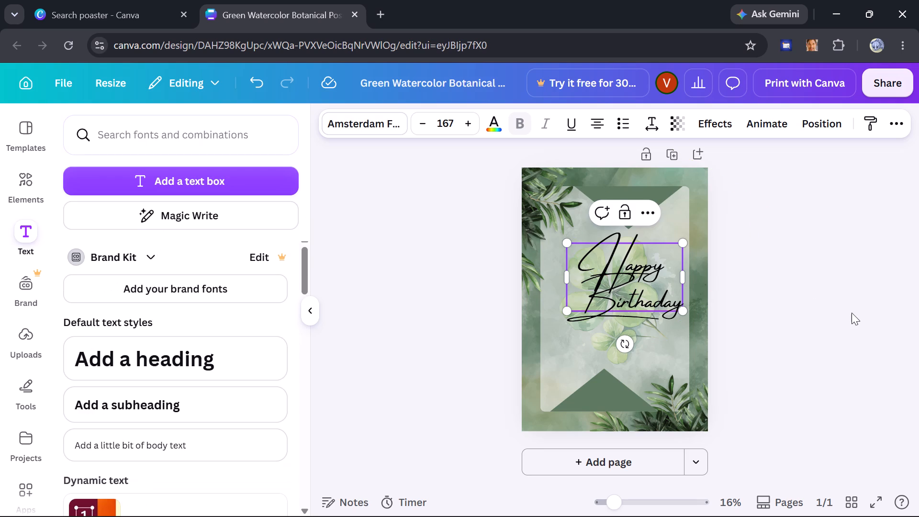
click(852, 313)
drag(635, 286, 624, 267)
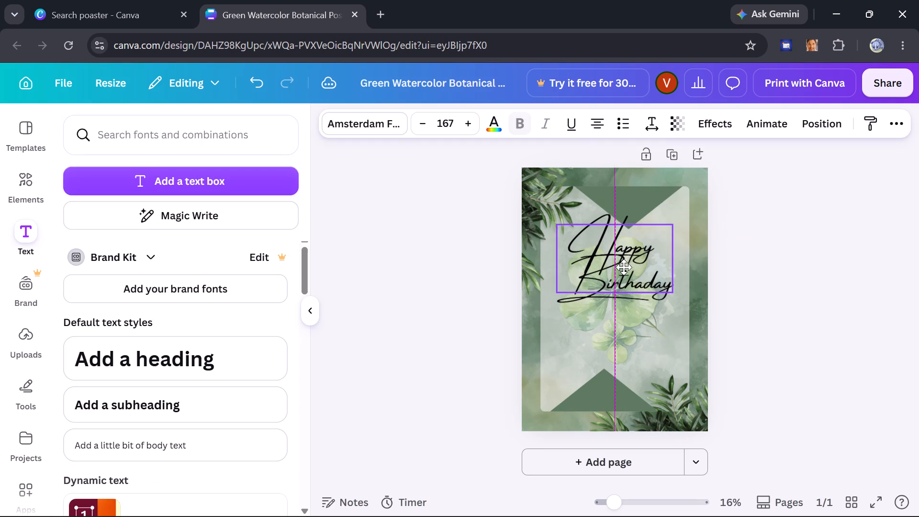
drag(624, 267, 621, 271)
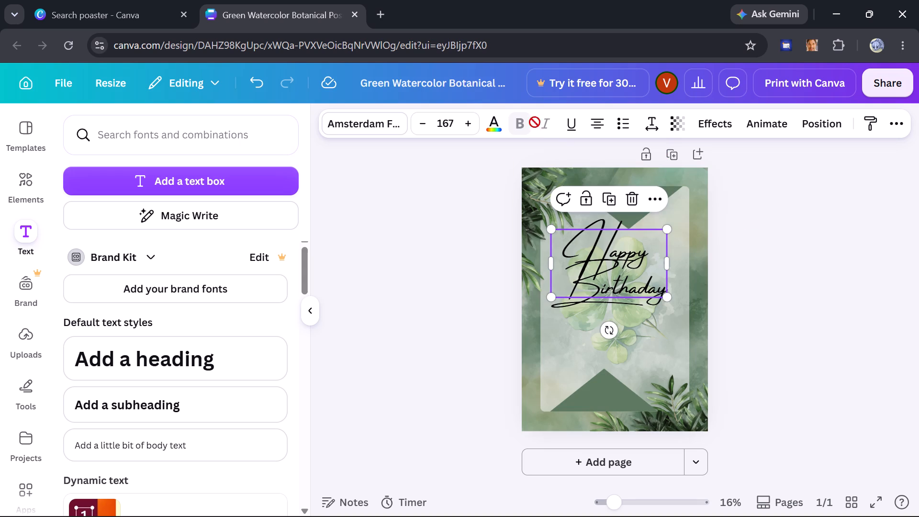
Enlarge the heading to font size 205 and reposition it within the pale panel, overlapping the tip of the upper triangle.
click(495, 122)
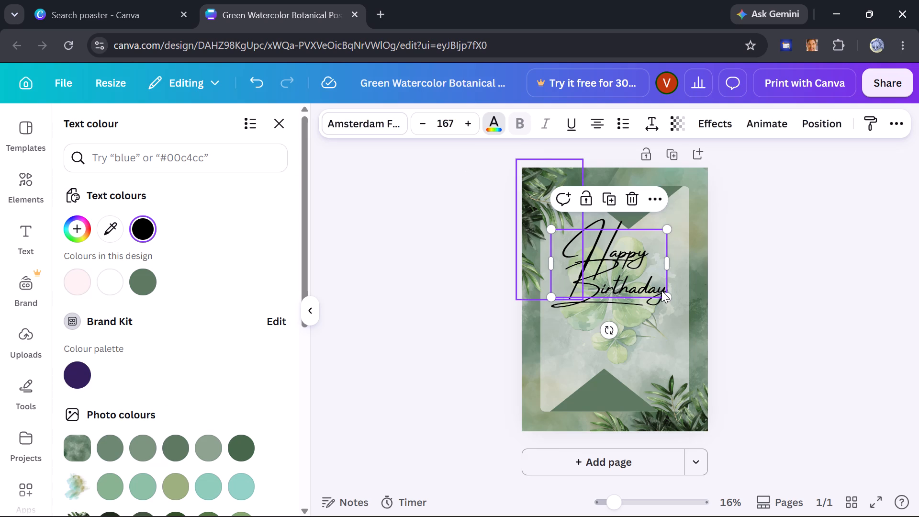
drag(666, 290, 670, 298)
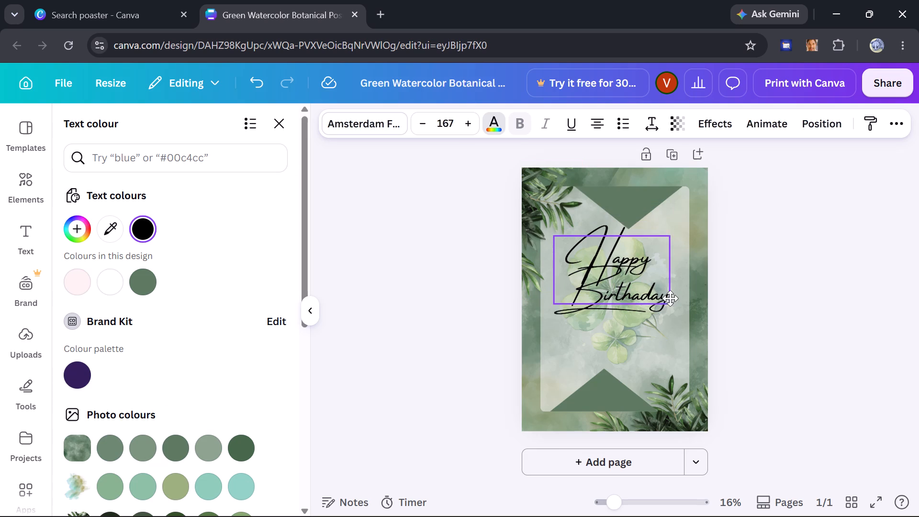
drag(670, 298, 671, 306)
drag(669, 313, 684, 341)
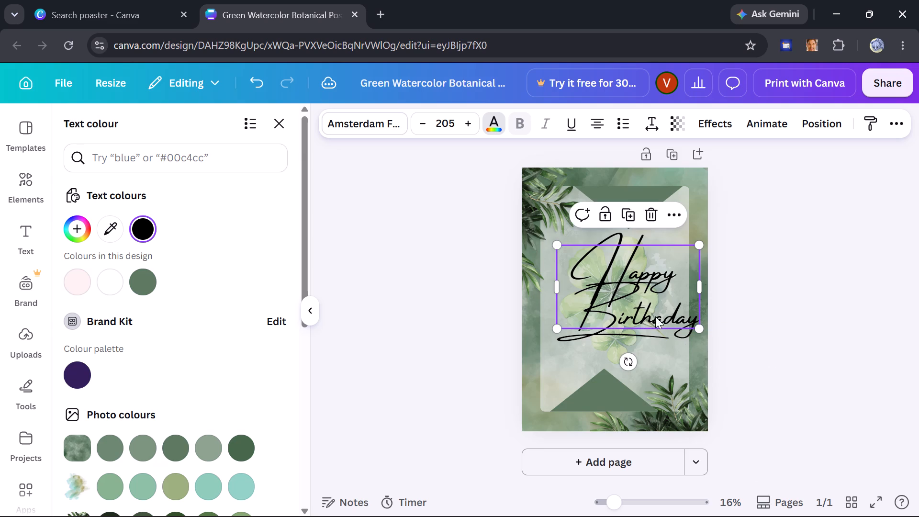
drag(641, 301, 625, 274)
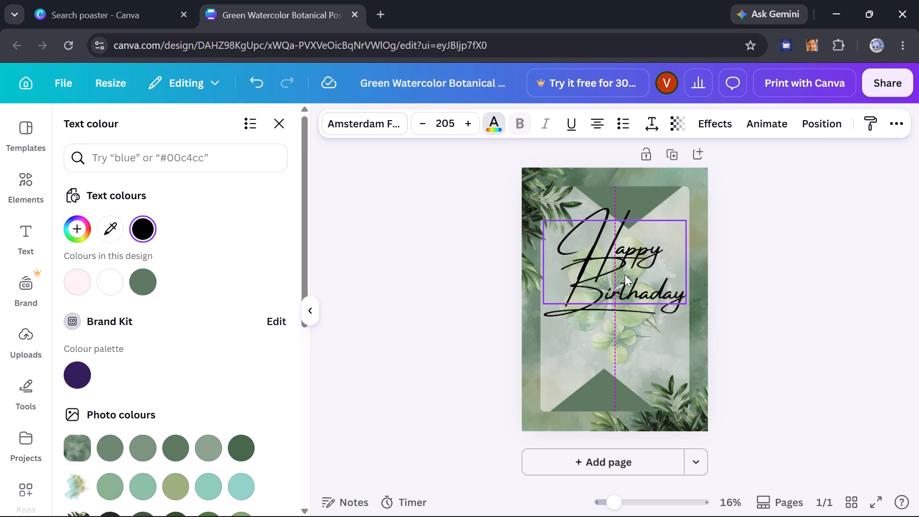
Reduce the heading's font size step by step and settle on 188.
triple_click(426, 124)
triple_click(426, 124)
double_click(426, 124)
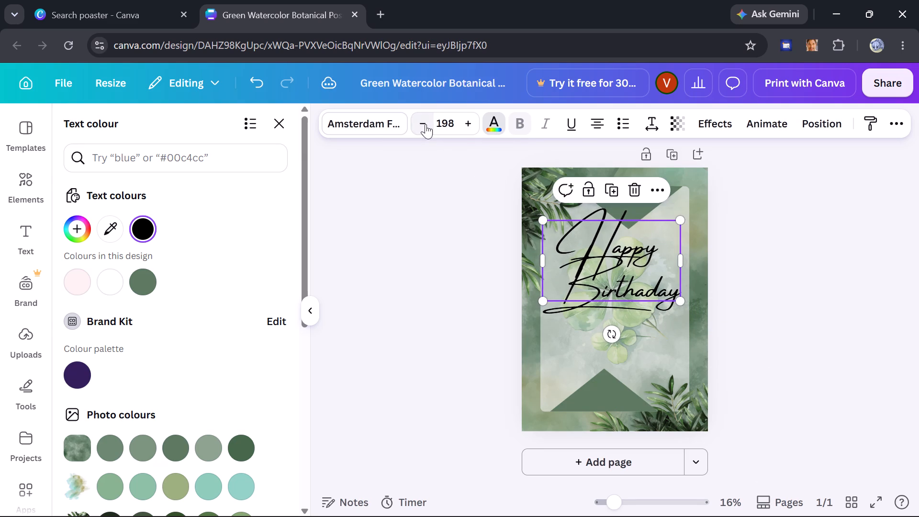
right_click(426, 124)
triple_click(426, 124)
click(426, 124)
right_click(426, 124)
triple_click(426, 124)
triple_click(426, 124)
triple_click(426, 124)
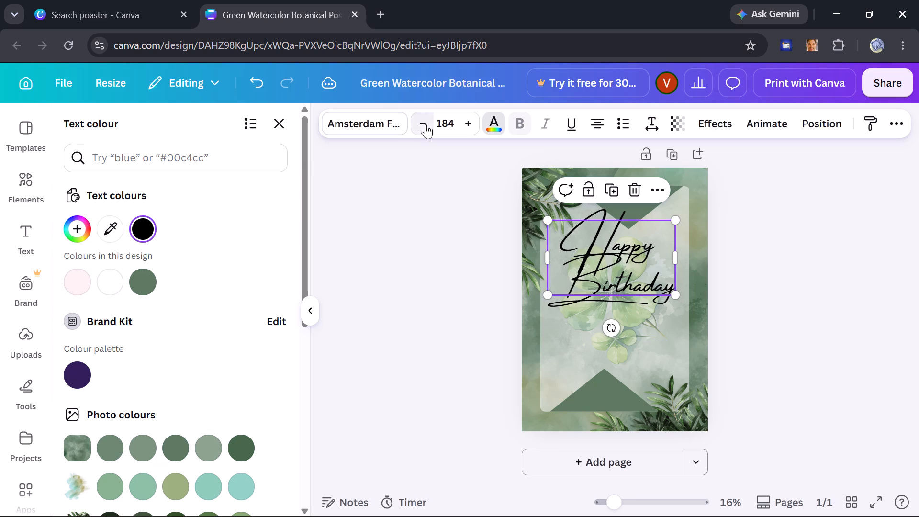
double_click(426, 124)
triple_click(464, 121)
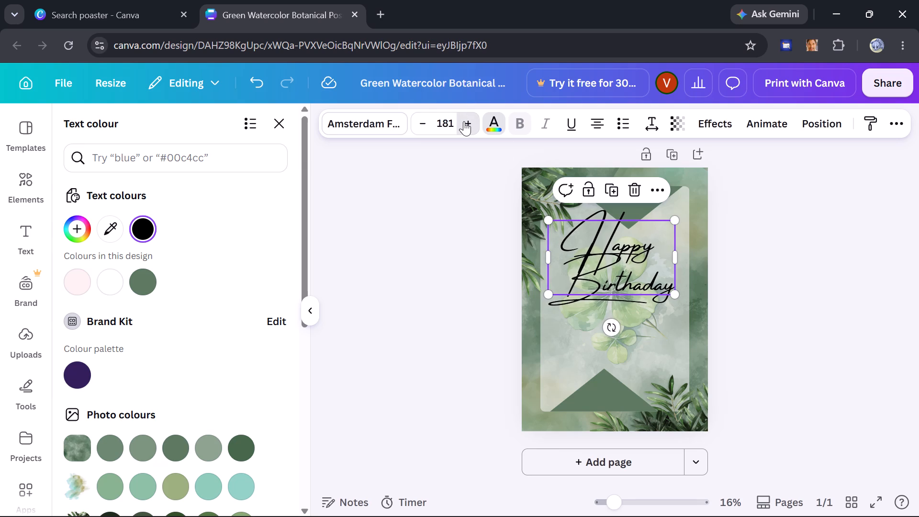
triple_click(464, 121)
double_click(464, 121)
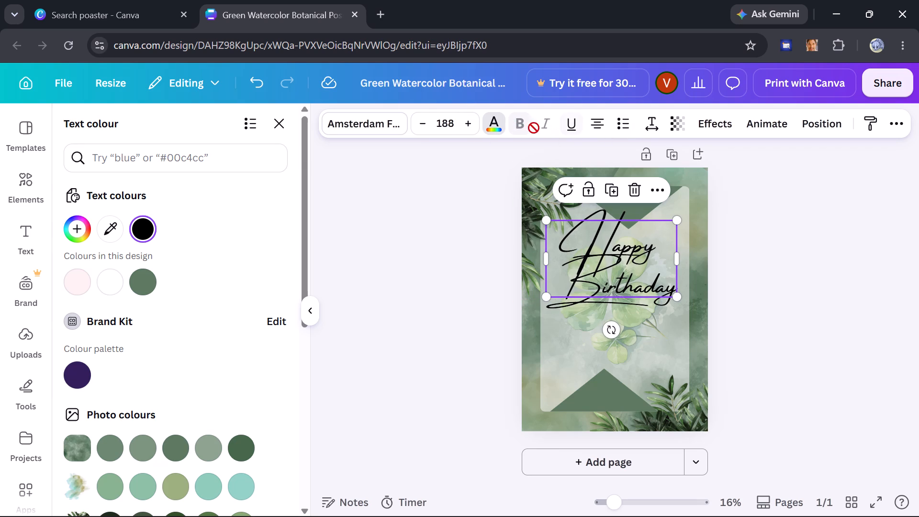
Try pale pink, white and greygreen on the heading, settle on Brand Kit purple #331e5a, and nudge the heading slightly.
click(497, 126)
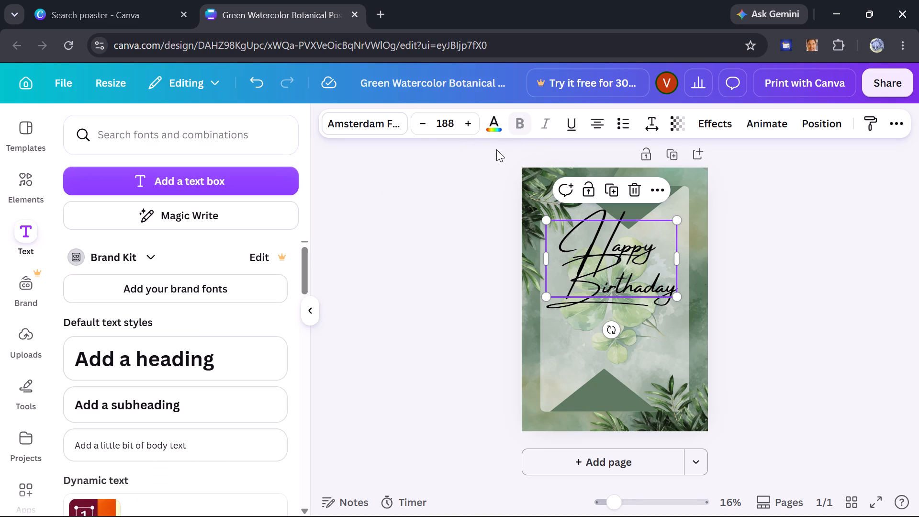
click(497, 122)
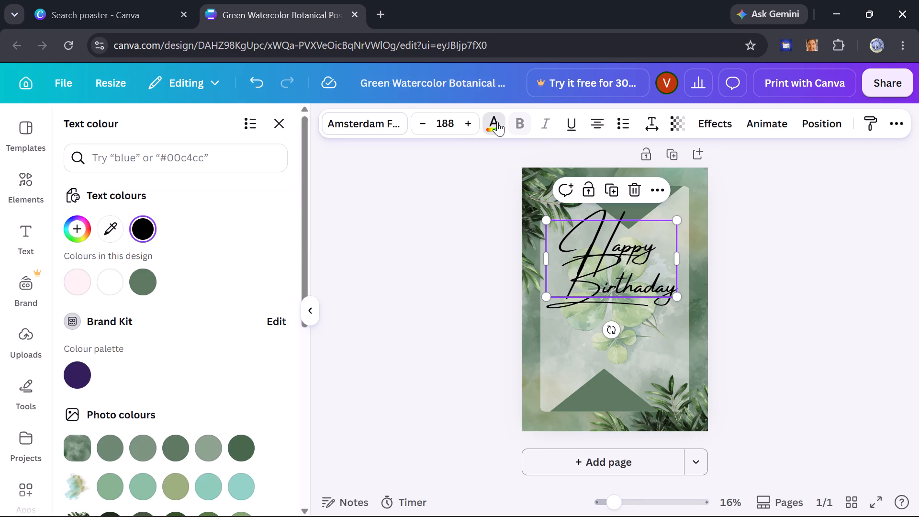
click(78, 275)
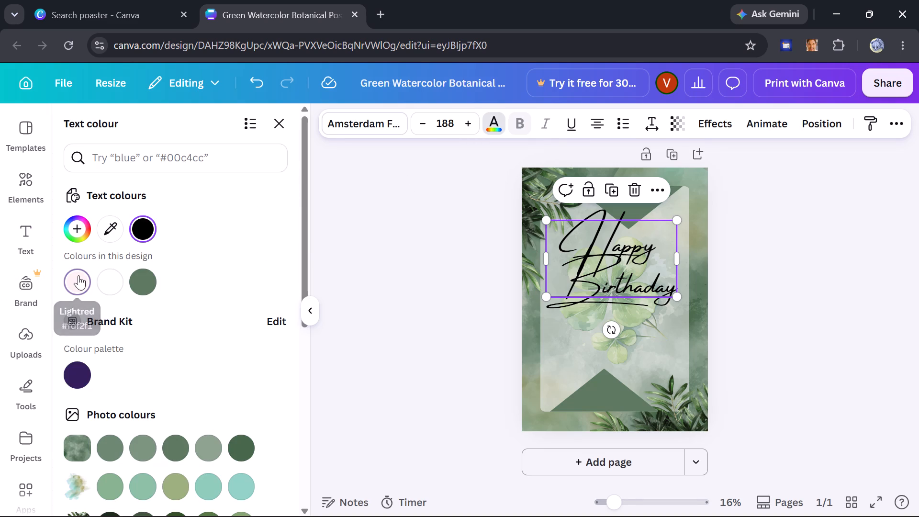
click(110, 275)
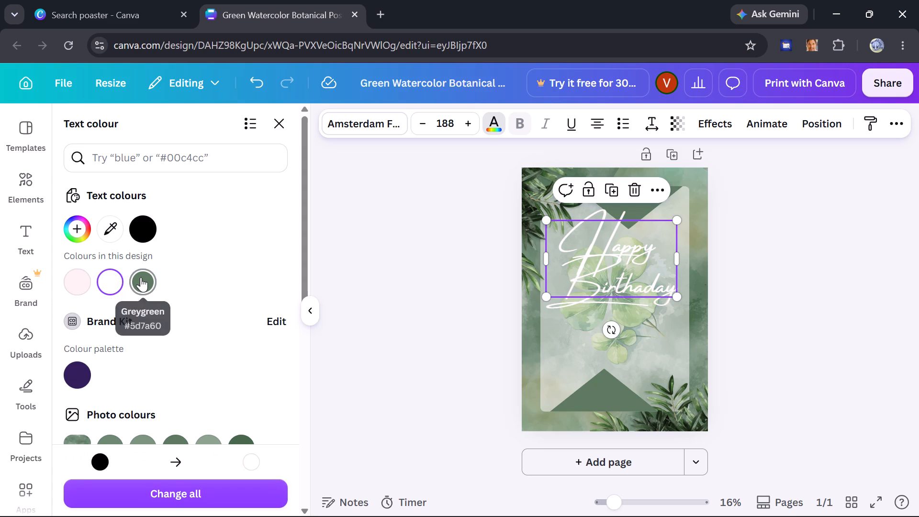
click(141, 277)
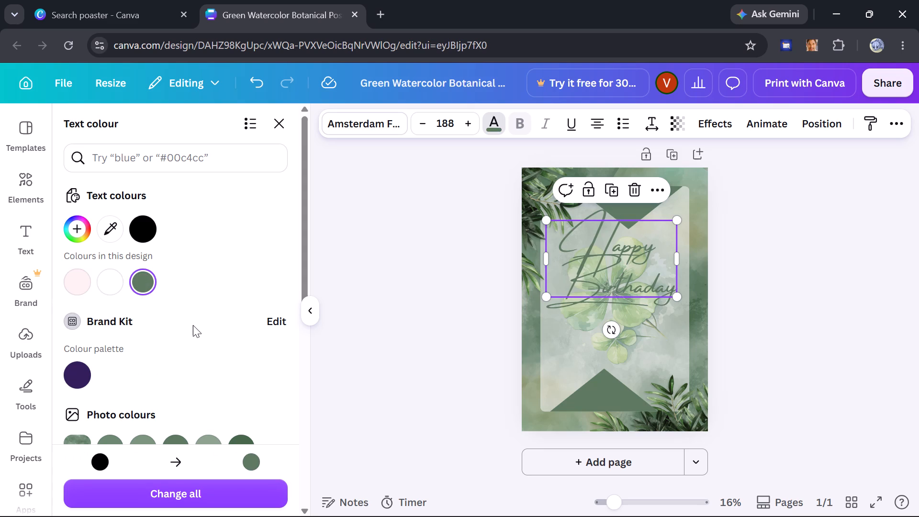
click(88, 368)
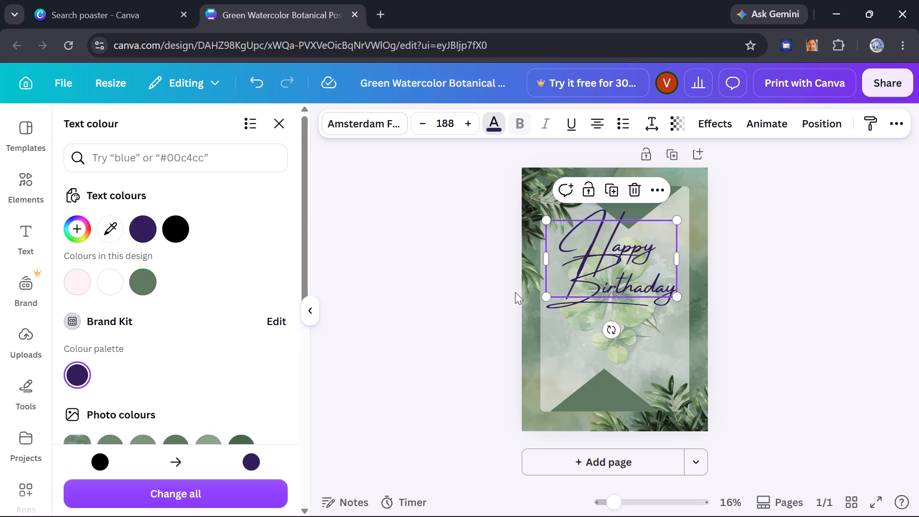
click(654, 240)
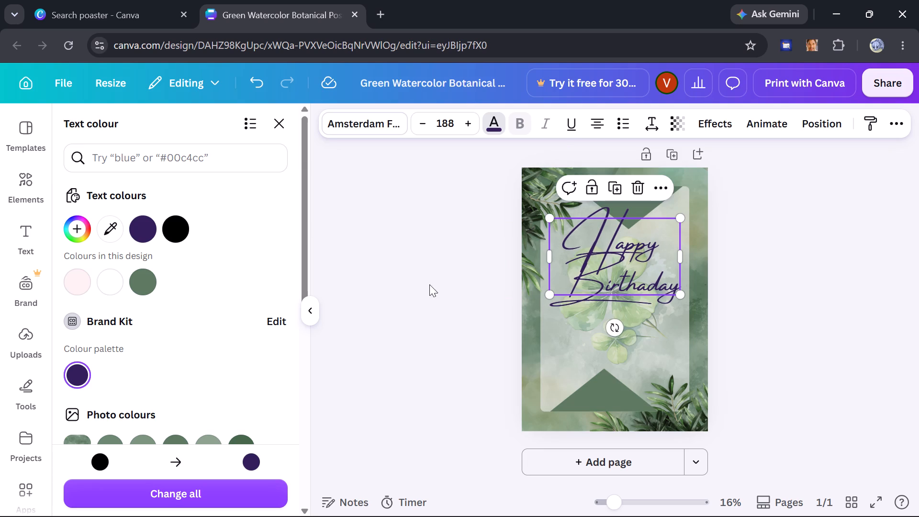
scroll(237, 333, down, 1)
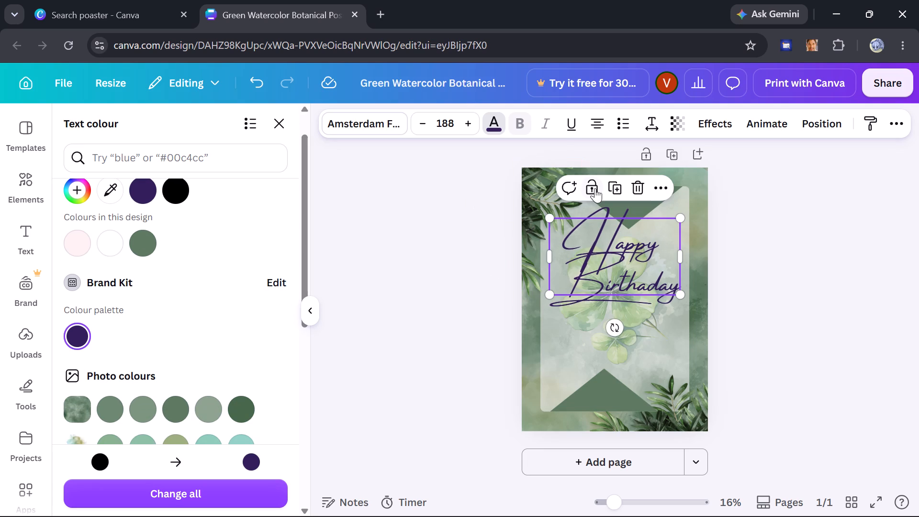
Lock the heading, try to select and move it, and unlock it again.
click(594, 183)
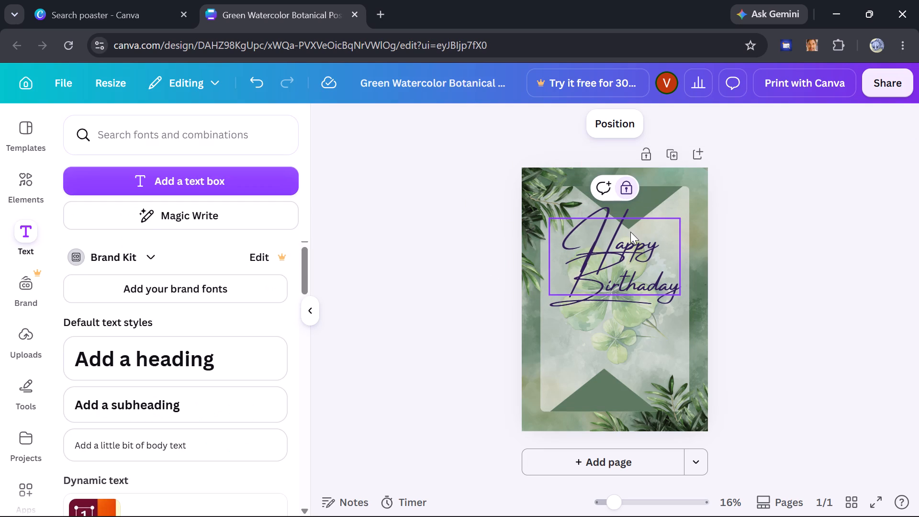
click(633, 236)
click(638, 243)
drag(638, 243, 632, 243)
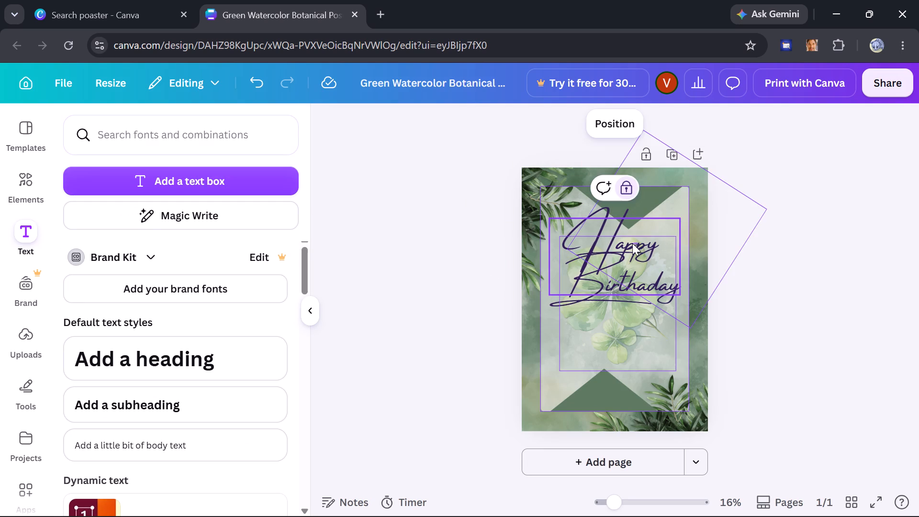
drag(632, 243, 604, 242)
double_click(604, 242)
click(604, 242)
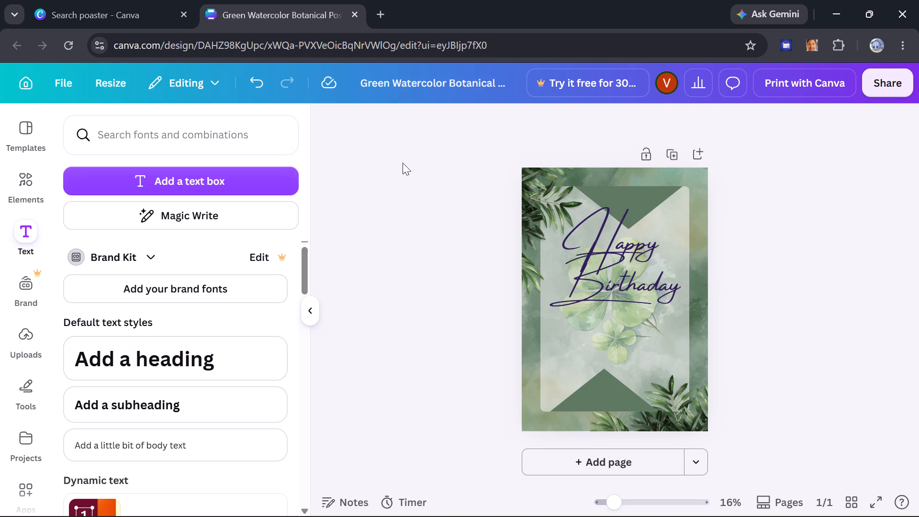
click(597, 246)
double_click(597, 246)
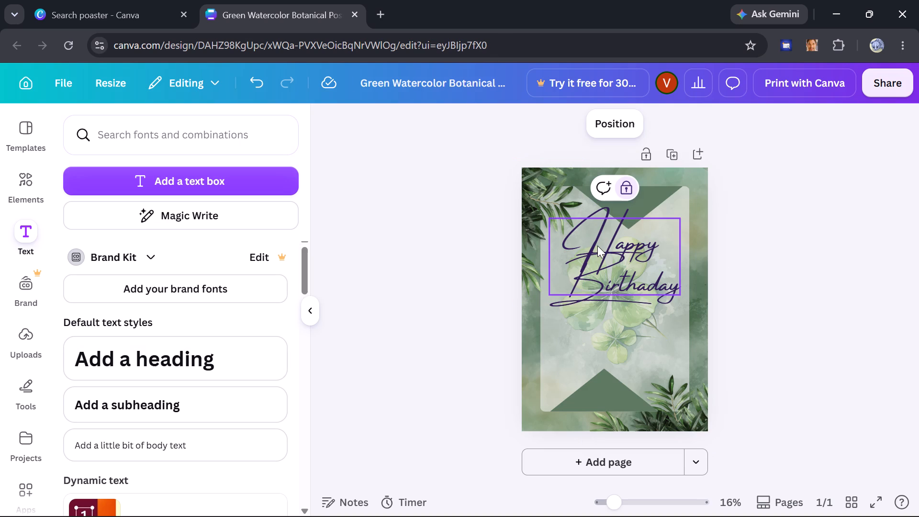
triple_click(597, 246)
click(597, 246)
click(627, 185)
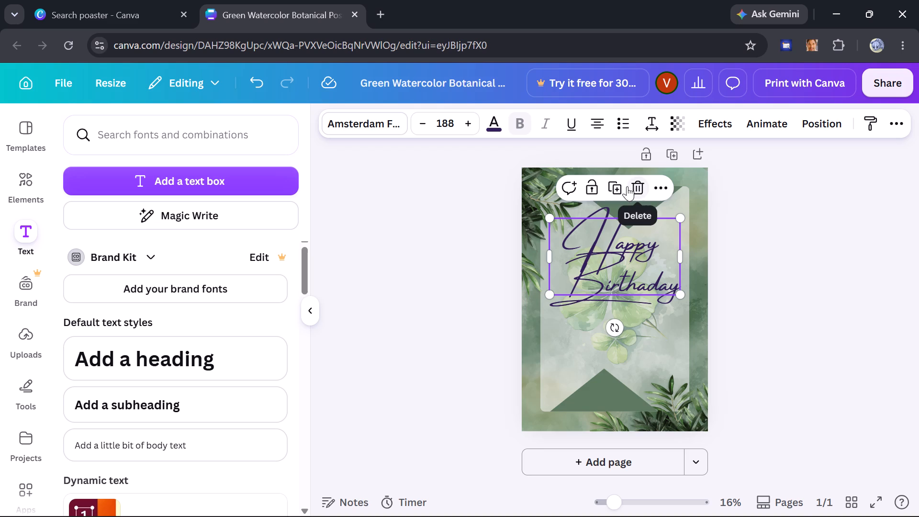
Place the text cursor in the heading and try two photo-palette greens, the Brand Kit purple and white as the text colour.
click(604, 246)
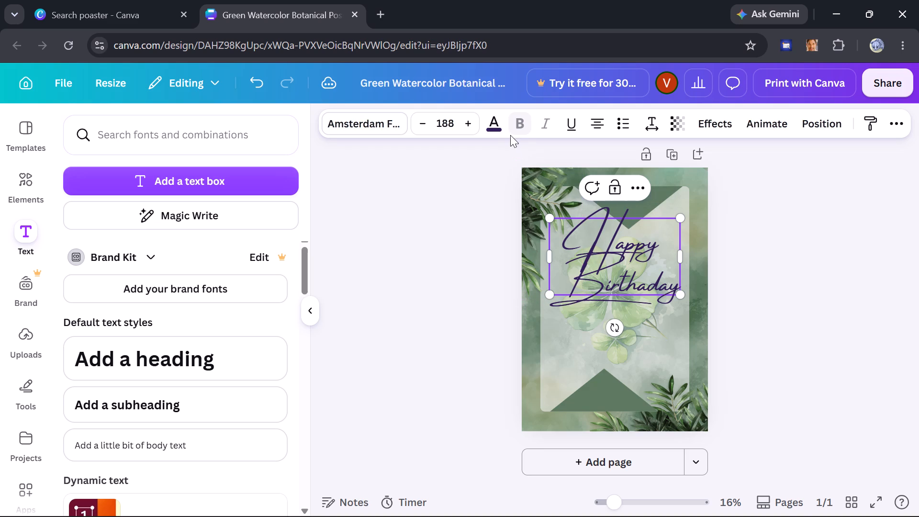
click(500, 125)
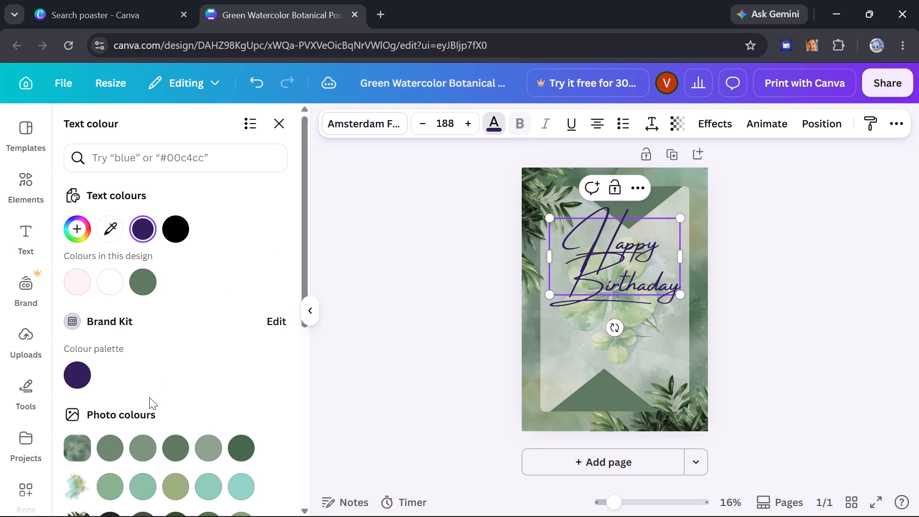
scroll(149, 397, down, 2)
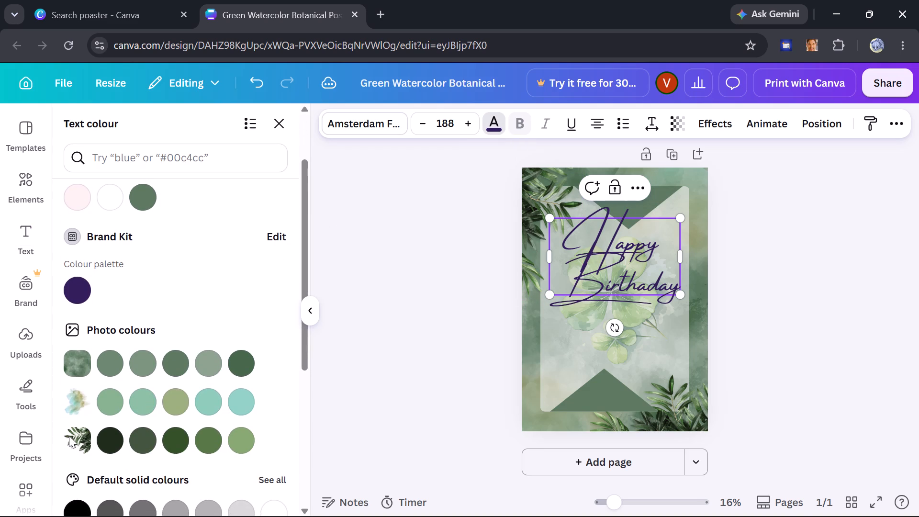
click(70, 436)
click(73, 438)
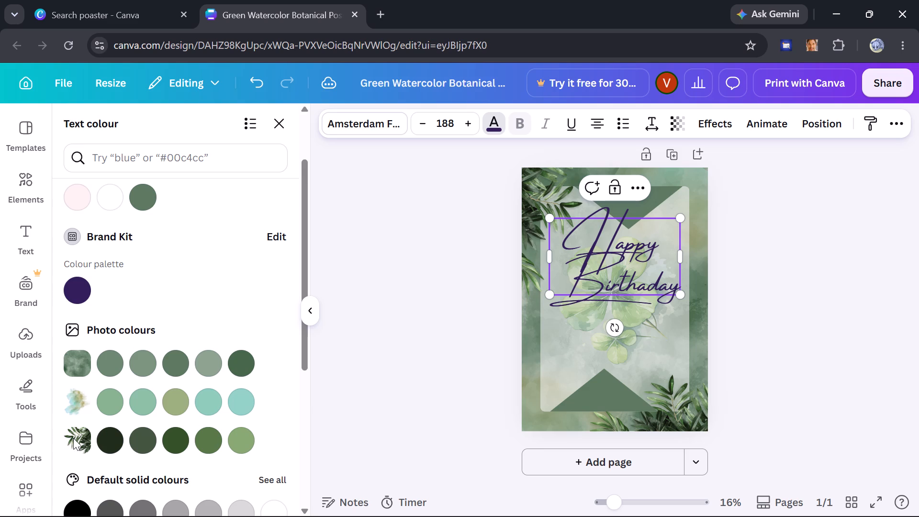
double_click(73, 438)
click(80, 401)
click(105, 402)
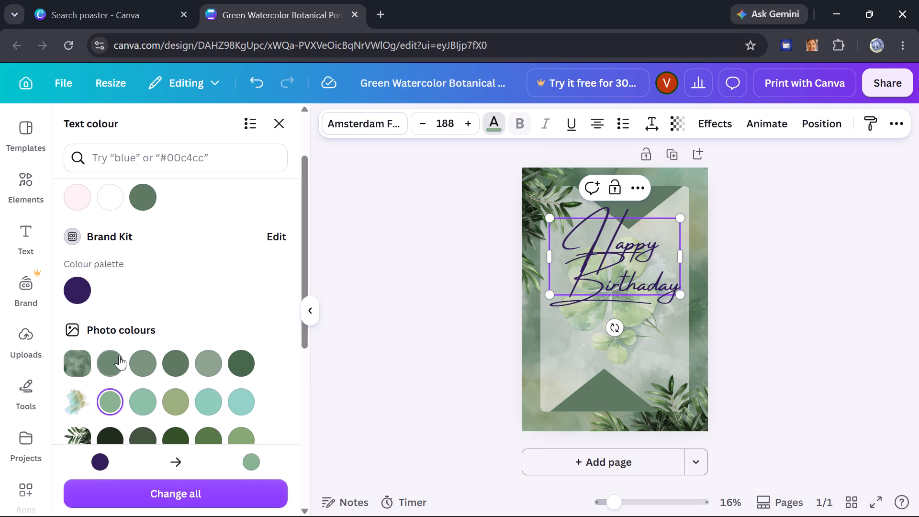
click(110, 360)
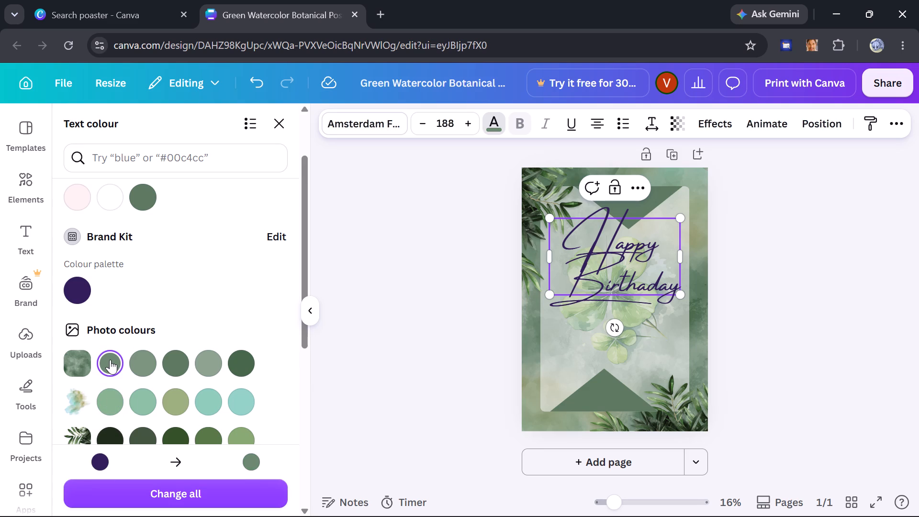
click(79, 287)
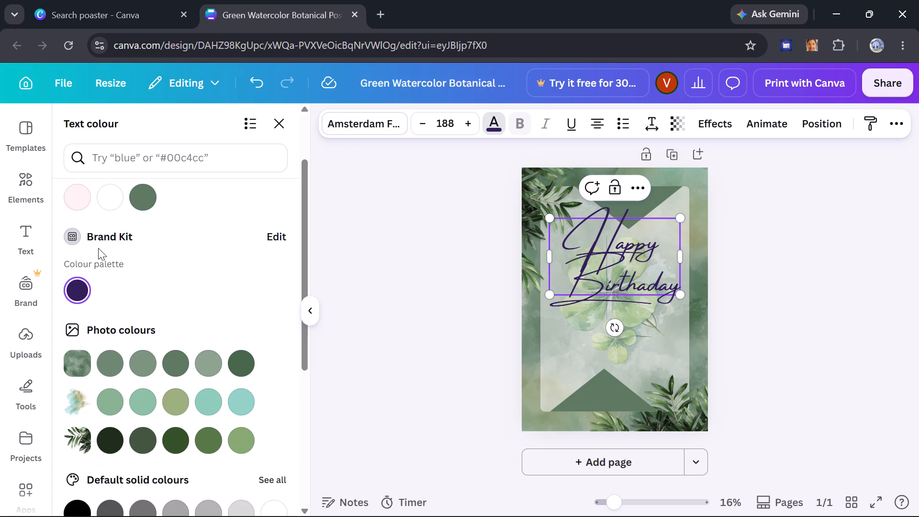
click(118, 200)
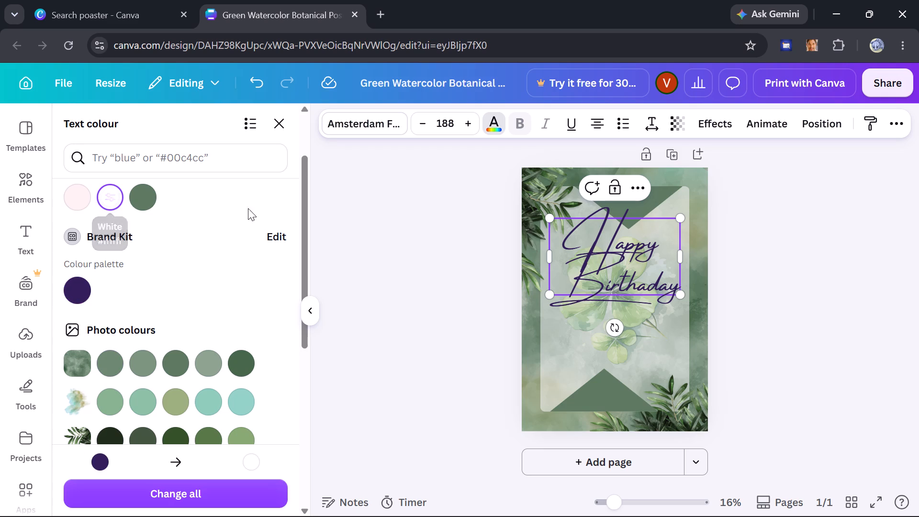
Select the word "Birthaday" on the heading's second line and colour it white.
click(615, 261)
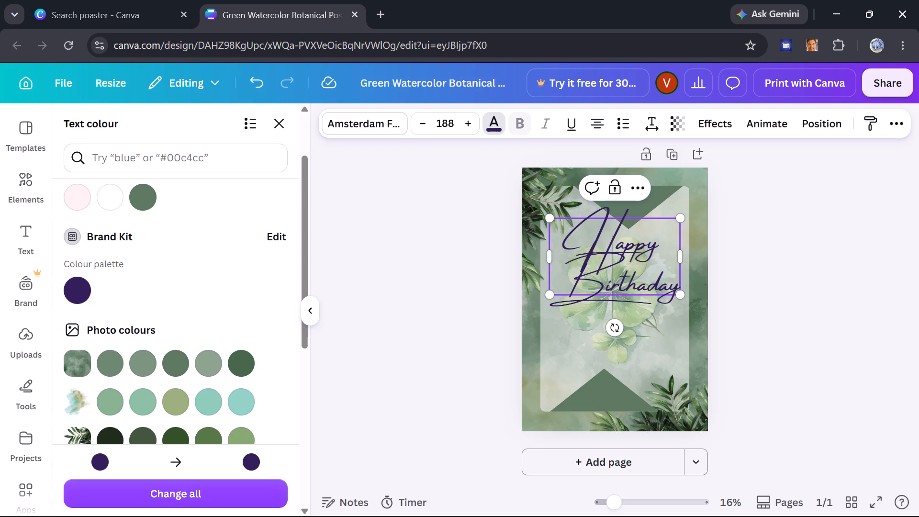
drag(674, 279, 643, 271)
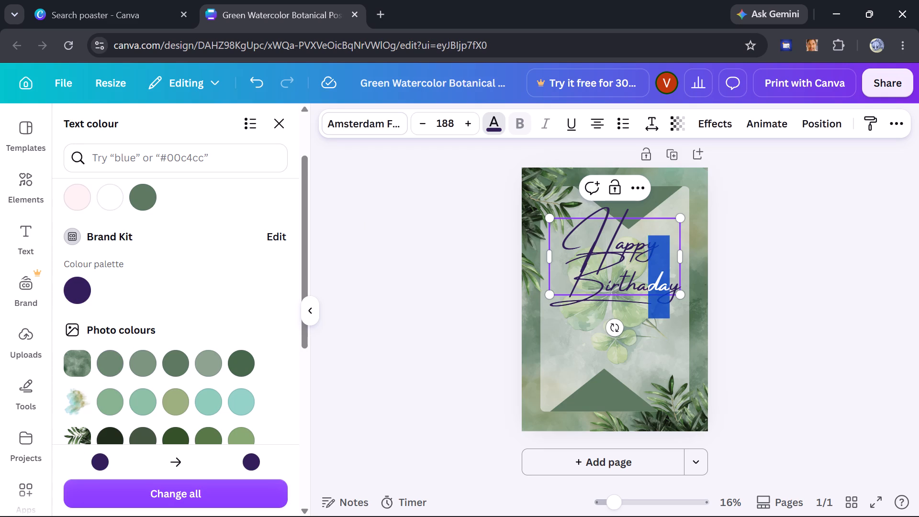
drag(643, 271, 560, 236)
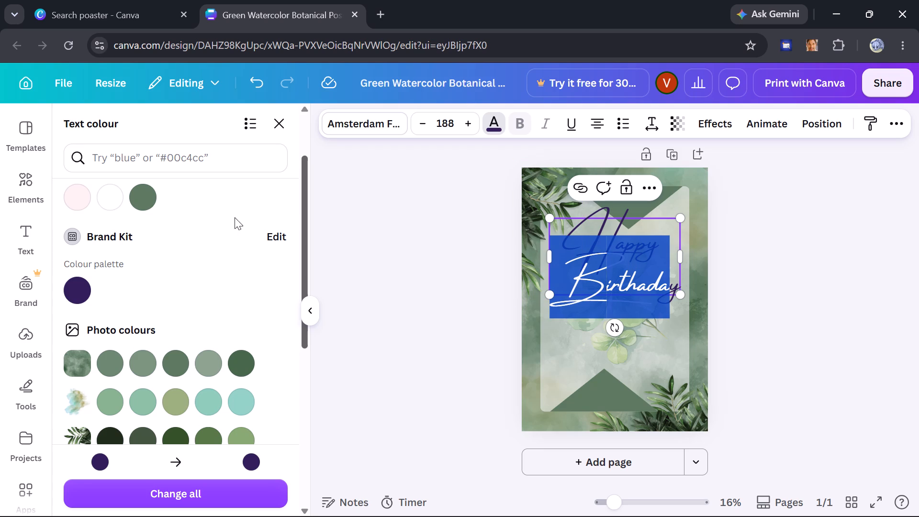
click(112, 196)
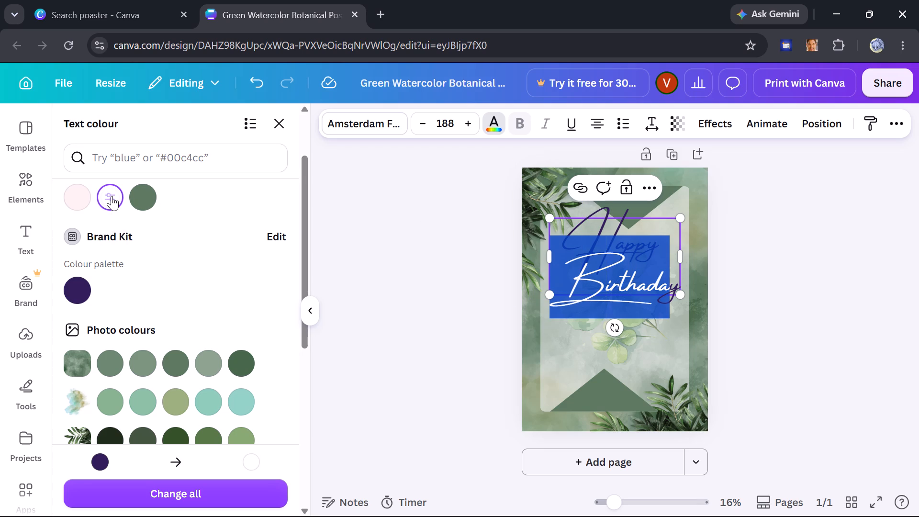
click(408, 296)
click(408, 296)
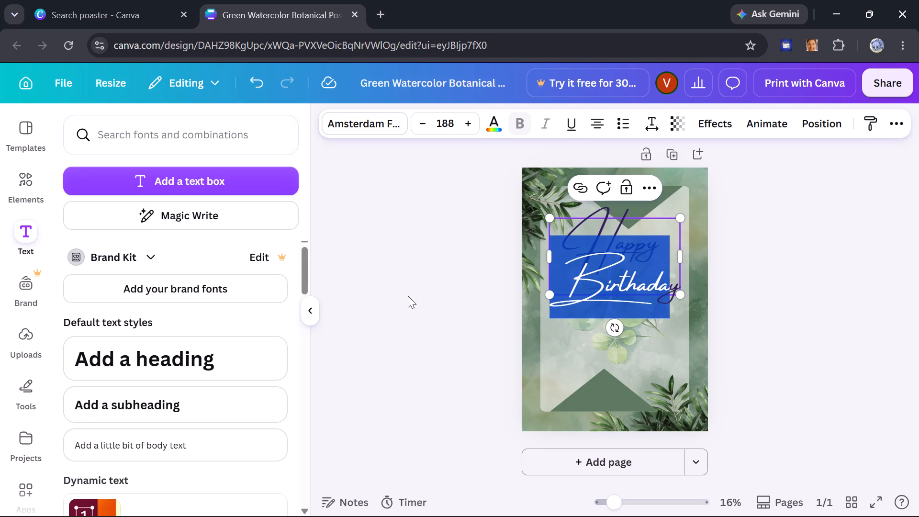